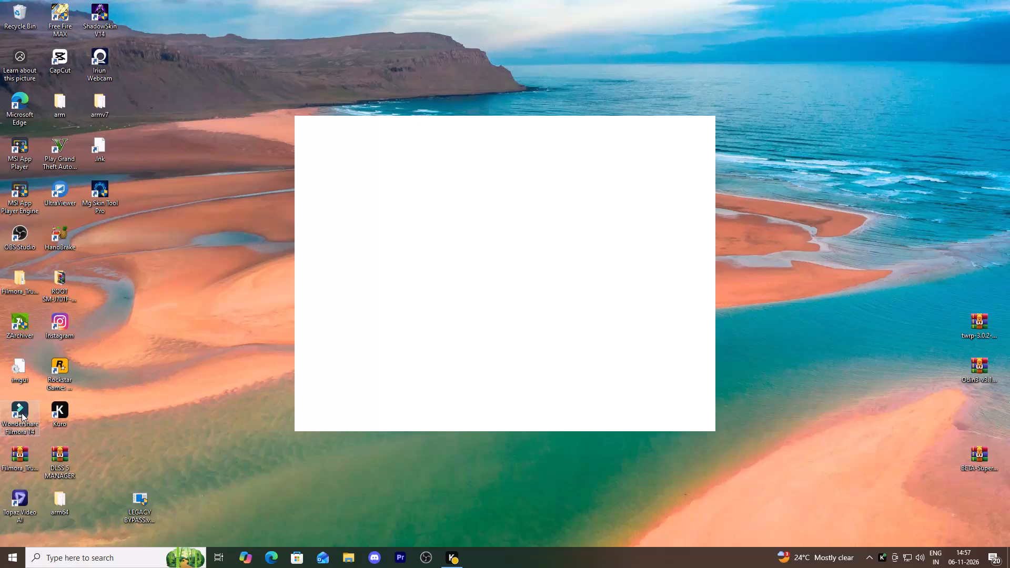
# Launch Adobe Premiere and close the Adobe licensing window.
pyautogui.doubleClick(400, 559)
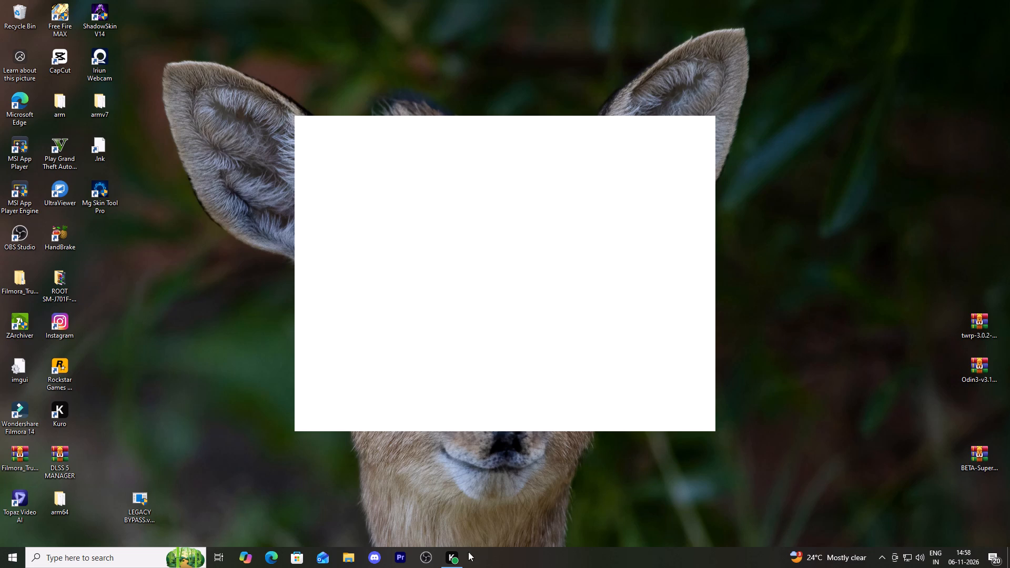
pyautogui.doubleClick(402, 566)
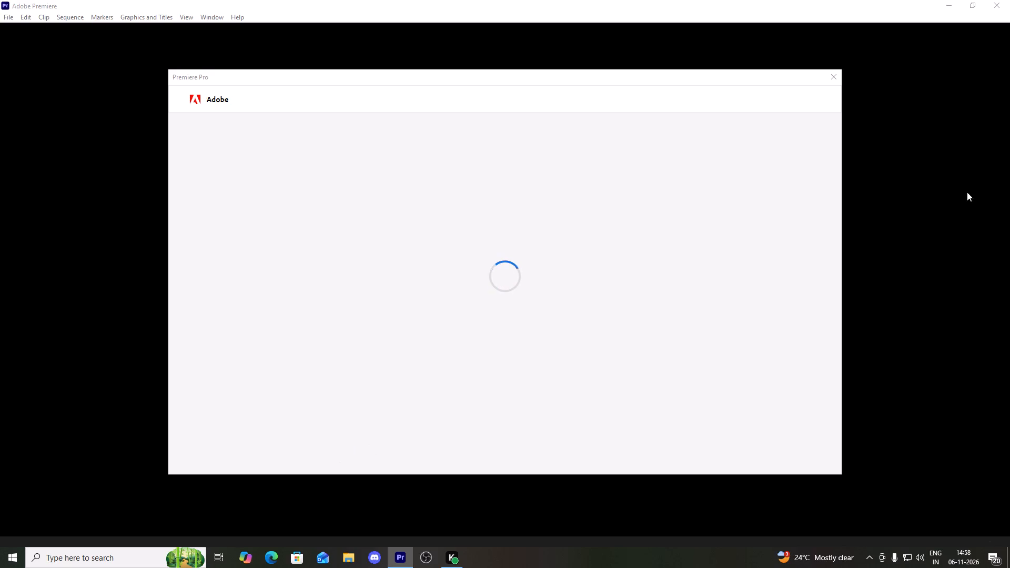
pyautogui.click(830, 75)
pyautogui.click(480, 382)
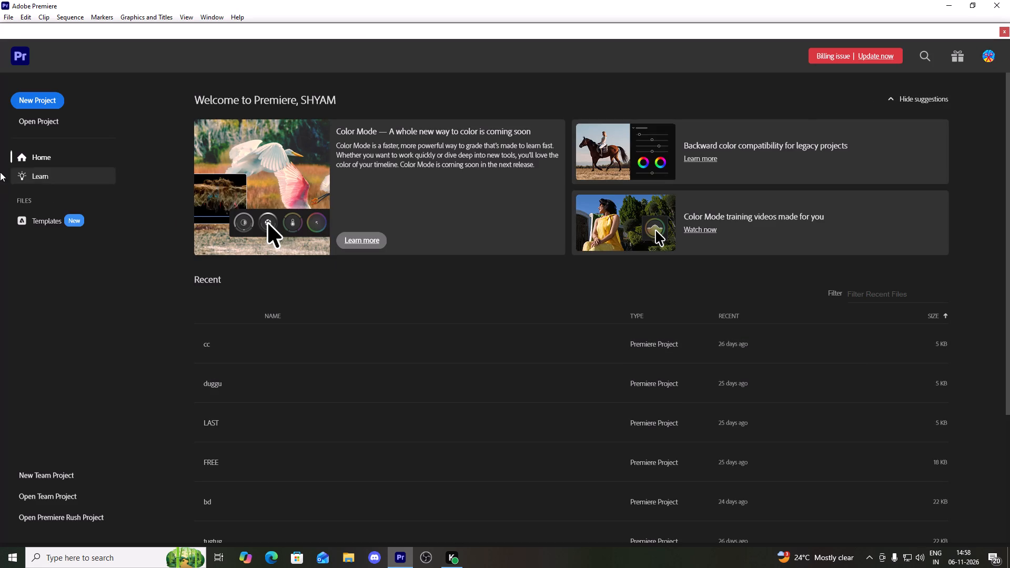
# Create a new project with the default name Untitled, replacing the existing project of that name.
pyautogui.click(46, 102)
pyautogui.click(555, 326)
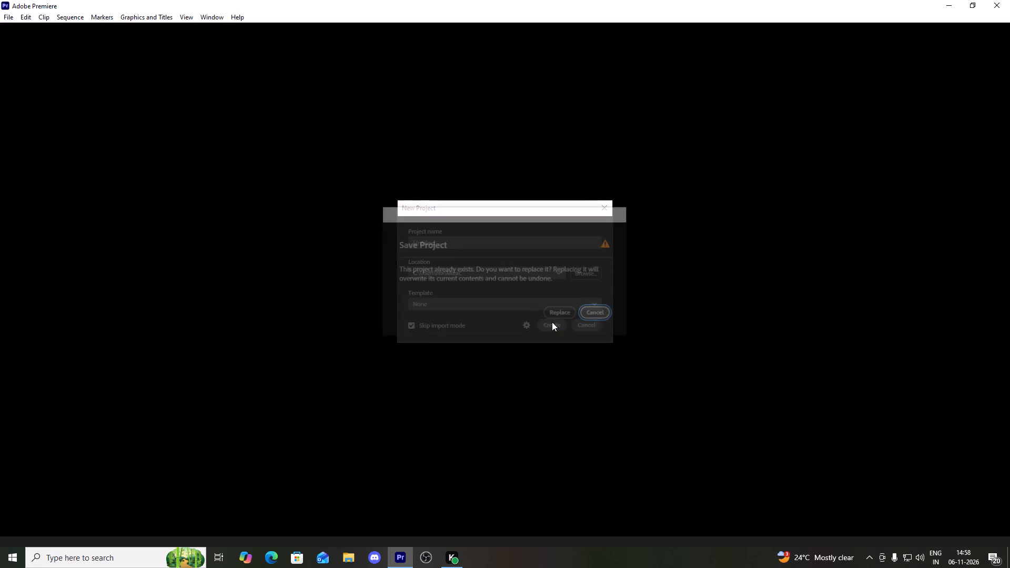
pyautogui.click(569, 313)
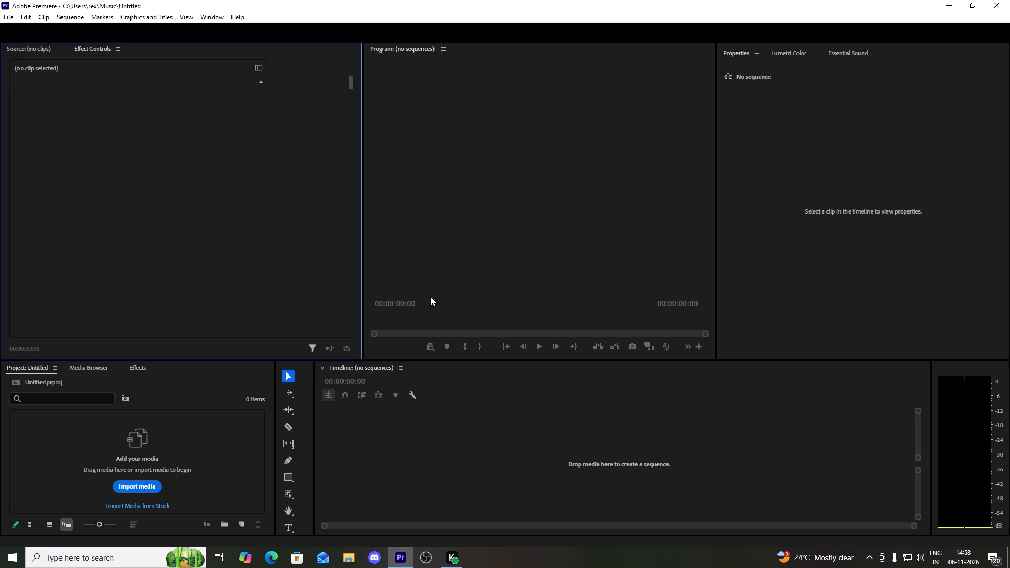
pyautogui.click(142, 484)
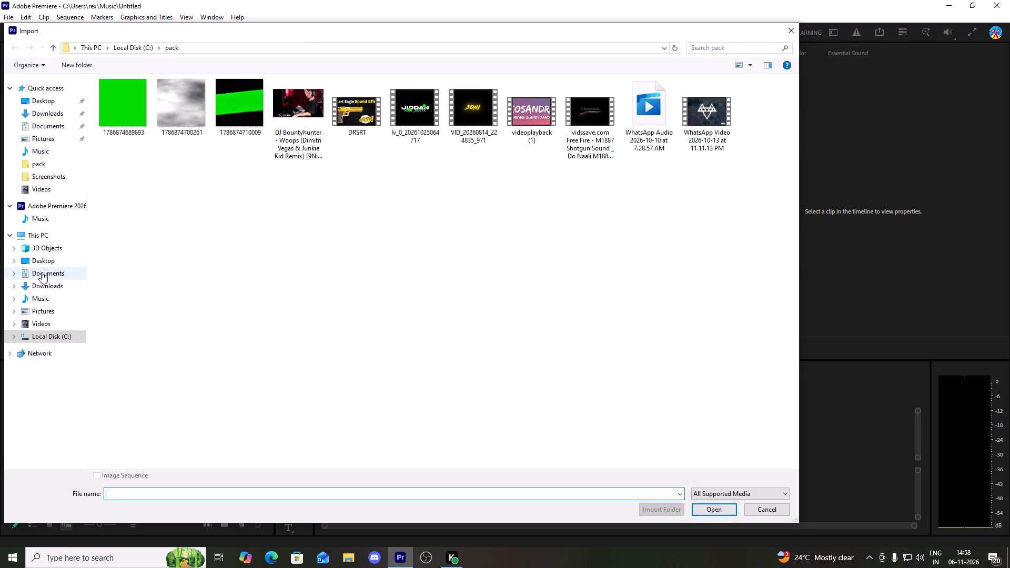
pyautogui.click(36, 186)
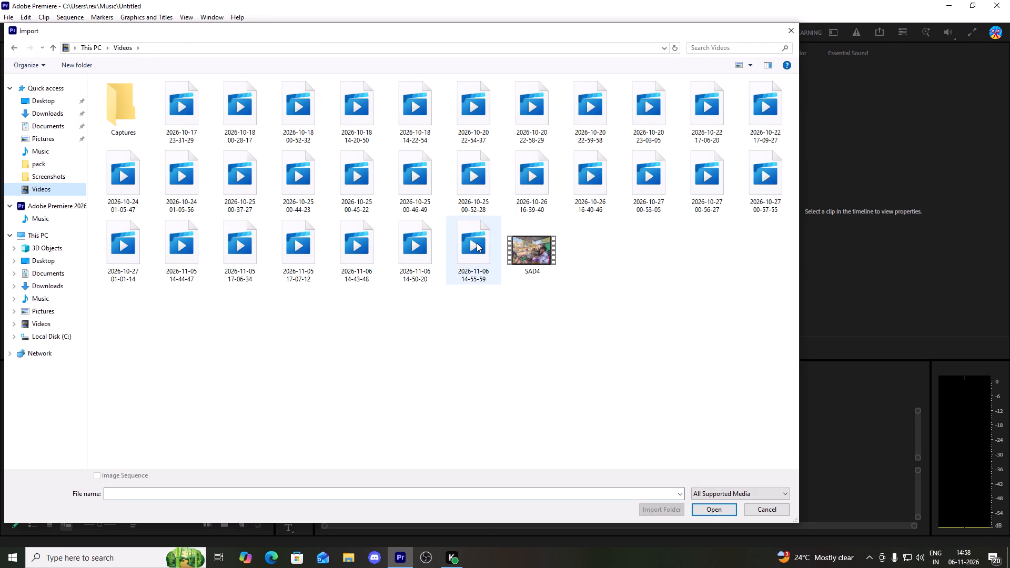
pyautogui.click(477, 244)
pyautogui.click(703, 504)
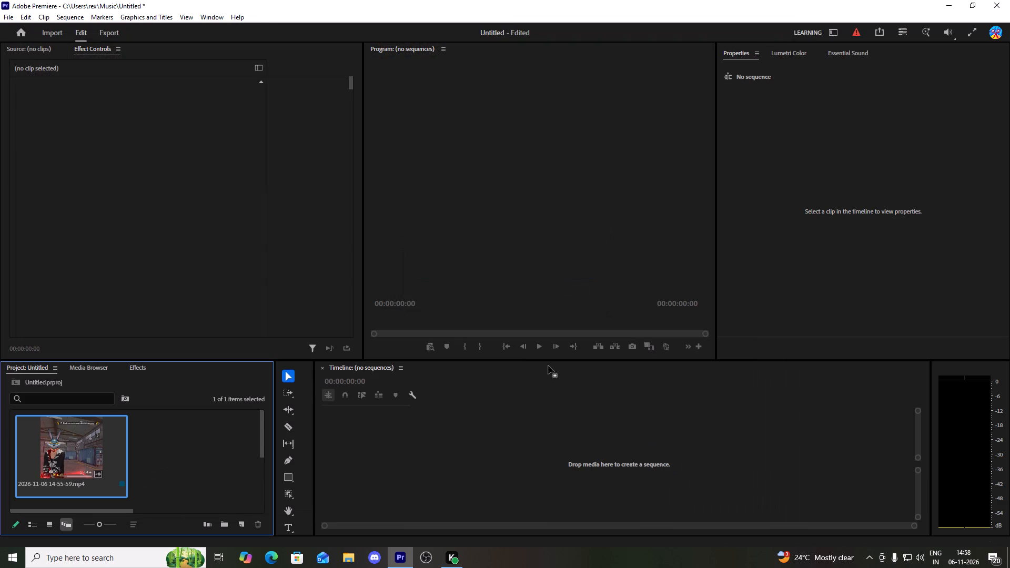
pyautogui.moveTo(80, 451); pyautogui.dragTo(381, 441)
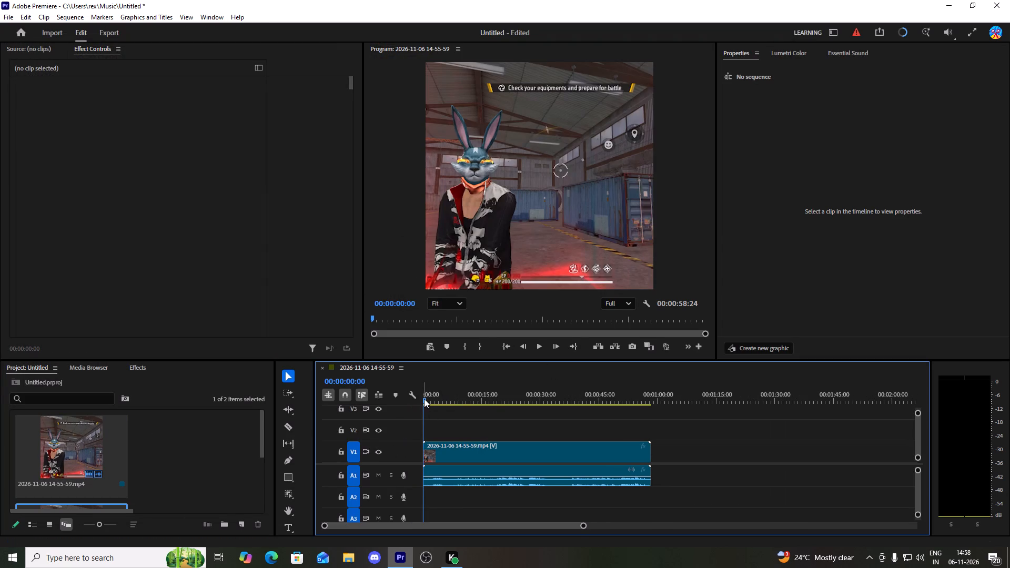
# Split the gameplay clip with the Razor tool at 00:00:39:09.
pyautogui.moveTo(423, 398); pyautogui.dragTo(506, 408)
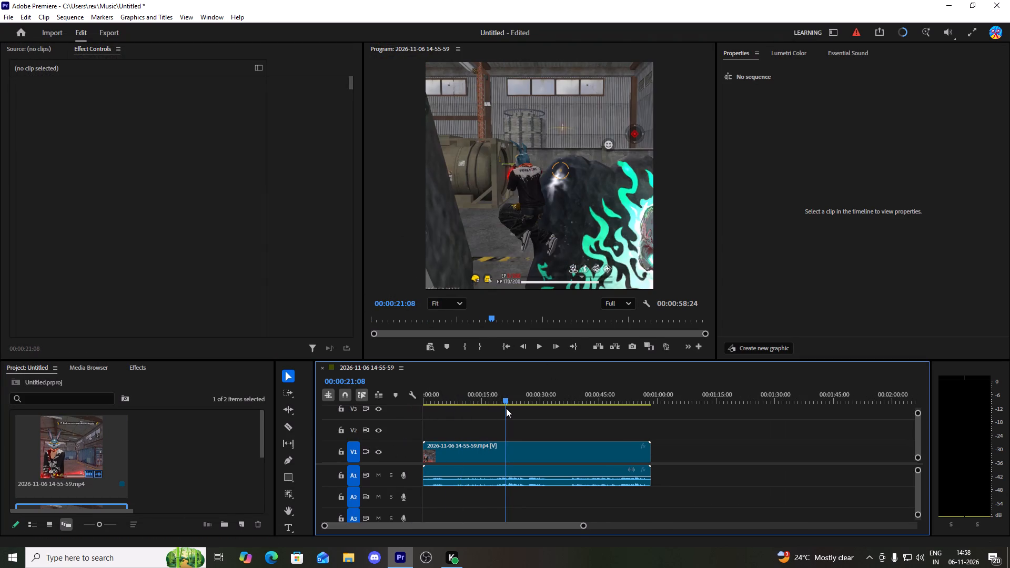
pyautogui.moveTo(506, 408); pyautogui.dragTo(560, 419)
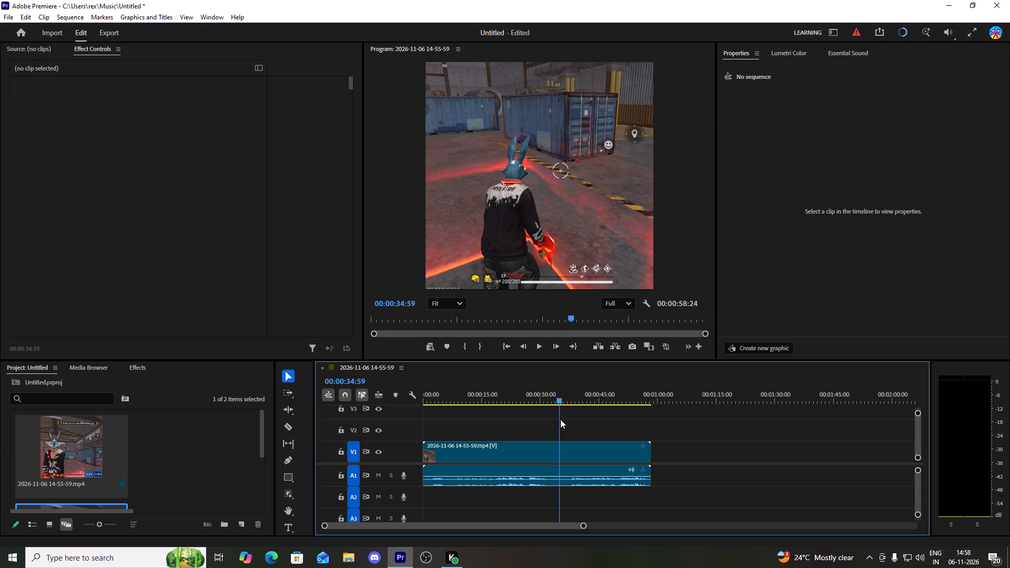
pyautogui.moveTo(560, 419); pyautogui.dragTo(575, 425)
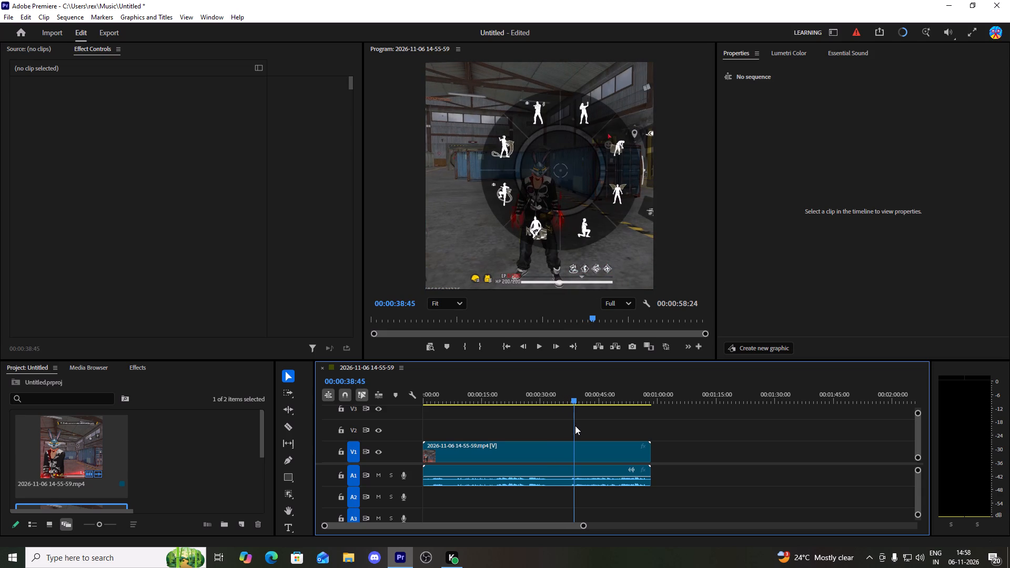
pyautogui.moveTo(575, 425); pyautogui.dragTo(577, 427)
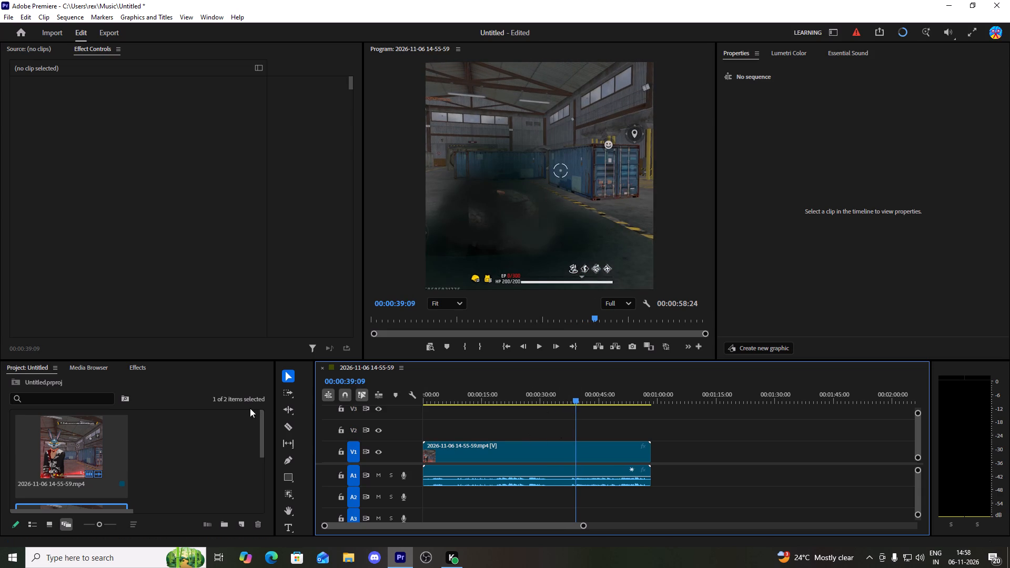
pyautogui.click(290, 427)
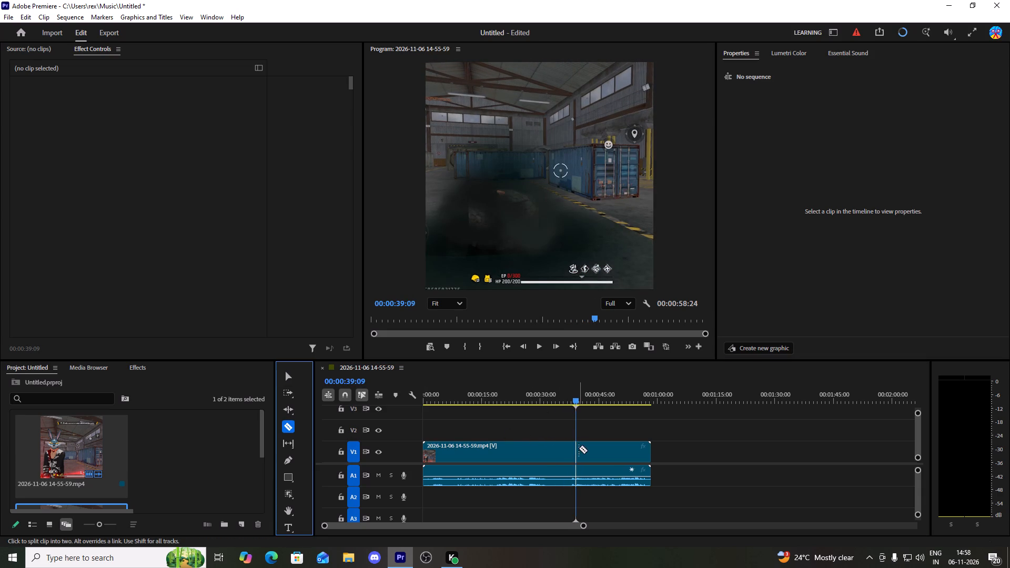
pyautogui.click(575, 454)
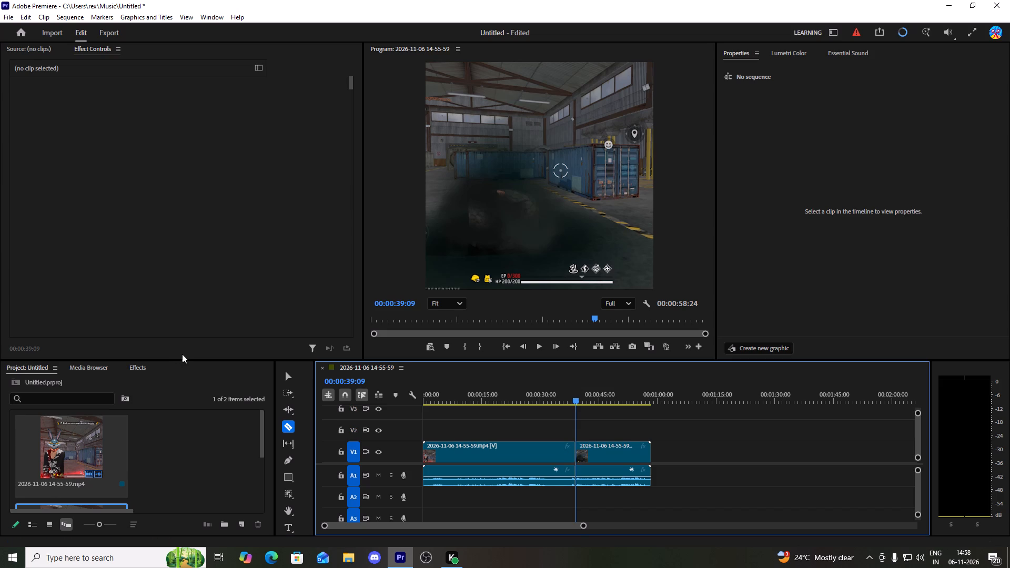
# Delete the gameplay segment before the cut and move the remaining clip to the start of the sequence.
pyautogui.click(286, 378)
pyautogui.click(459, 452)
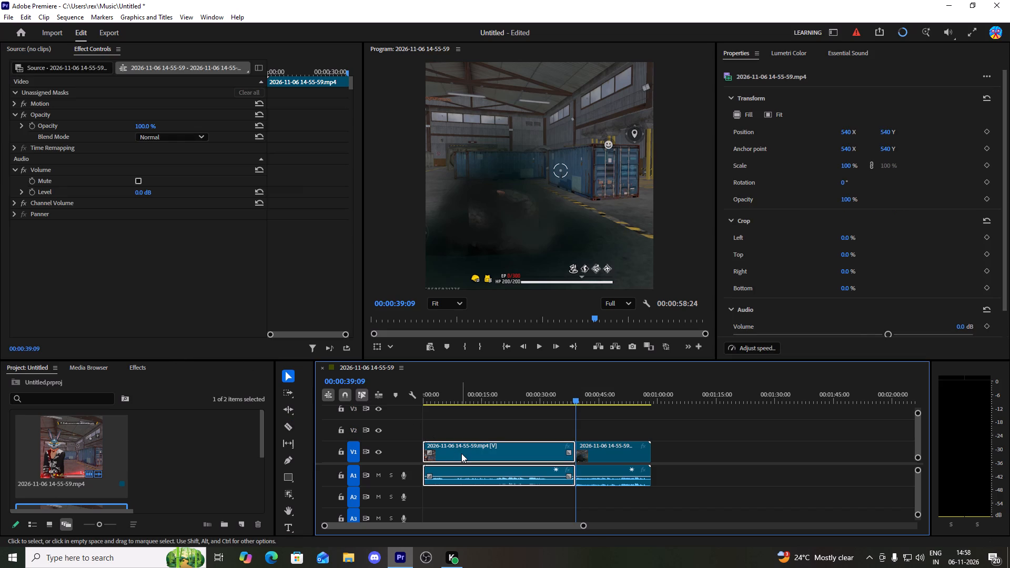
pyautogui.press('Delete')
pyautogui.moveTo(605, 455); pyautogui.dragTo(460, 460)
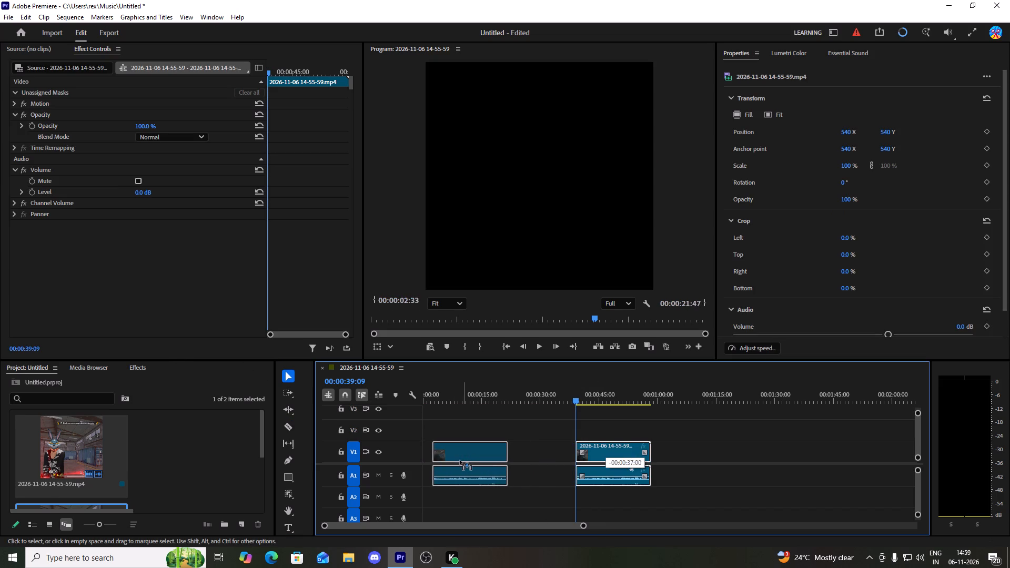
pyautogui.moveTo(460, 460); pyautogui.dragTo(439, 464)
# Play the shortened gameplay sequence from its beginning.
pyautogui.moveTo(575, 402); pyautogui.dragTo(320, 452)
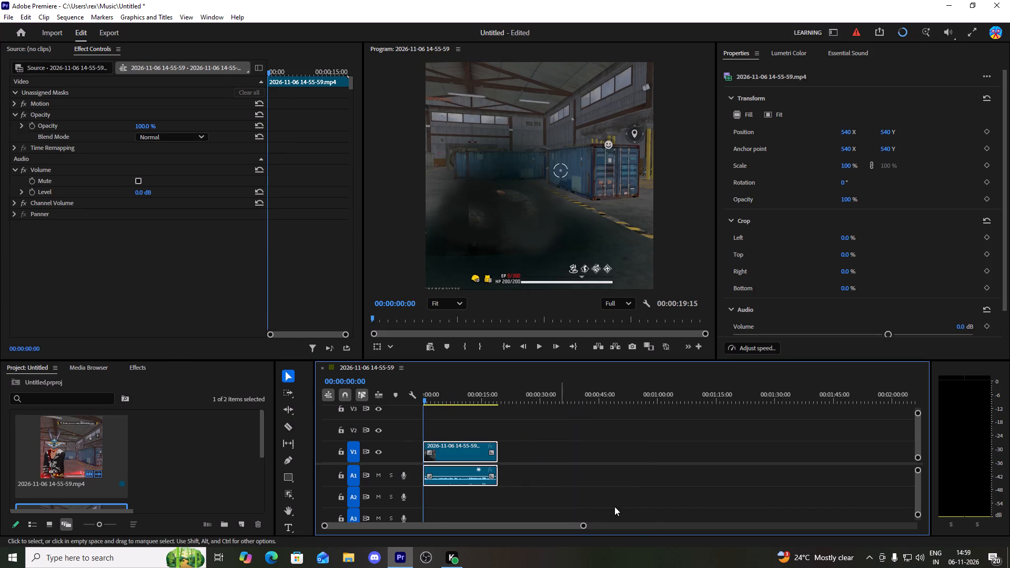
pyautogui.moveTo(585, 525); pyautogui.dragTo(438, 534)
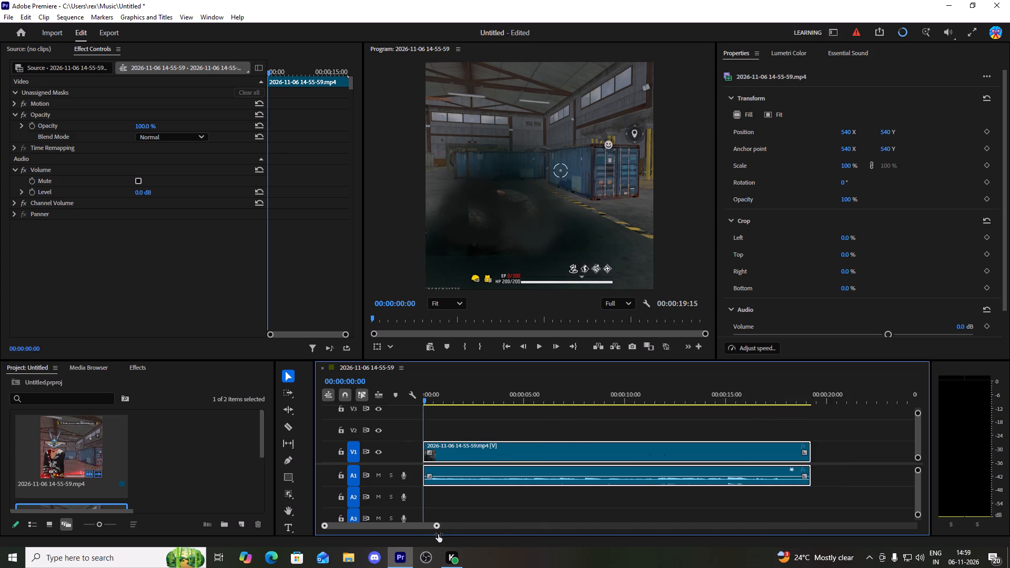
pyautogui.moveTo(438, 534); pyautogui.dragTo(448, 537)
pyautogui.press('space')
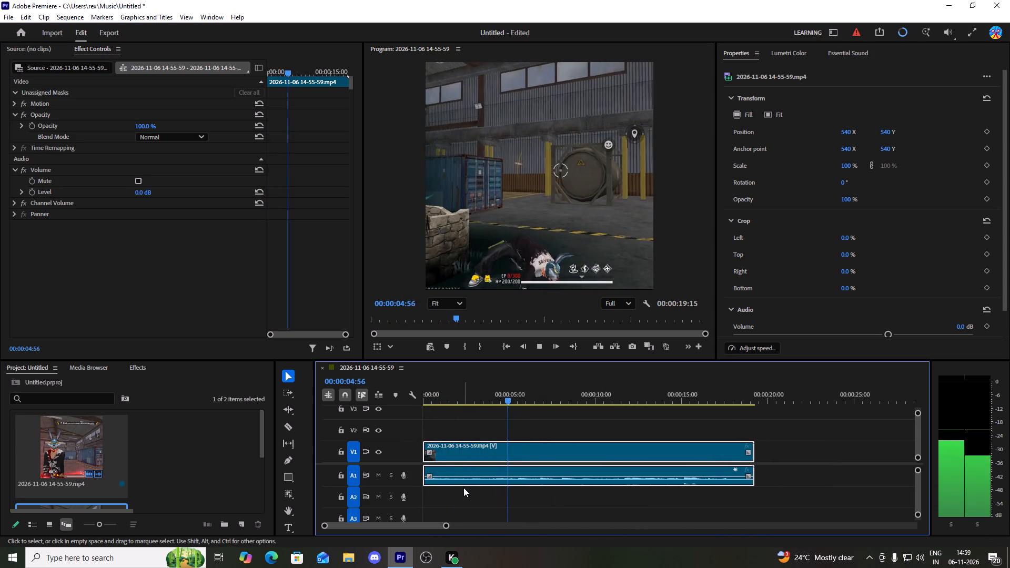
pyautogui.rightClick(182, 456)
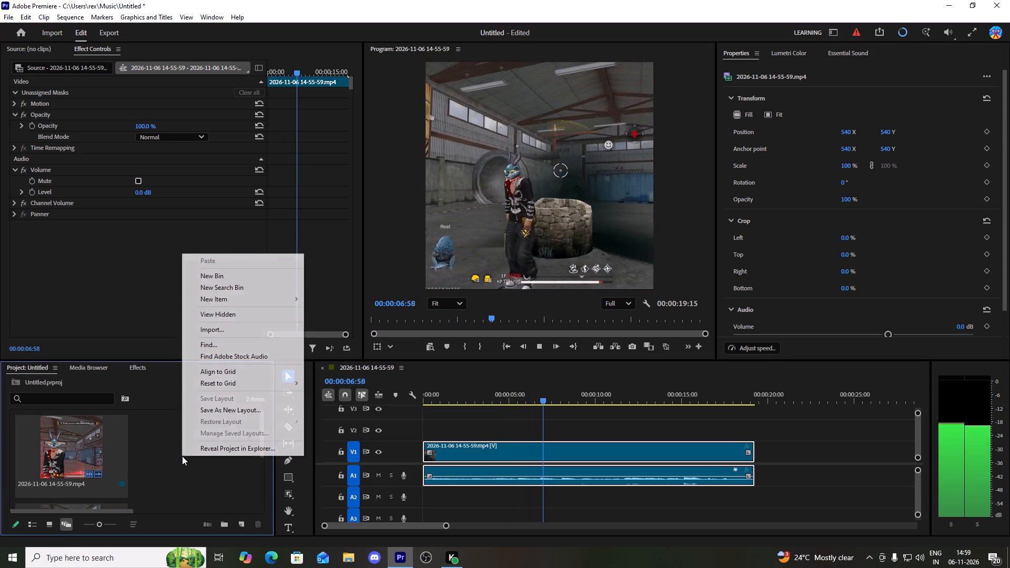
pyautogui.click(207, 331)
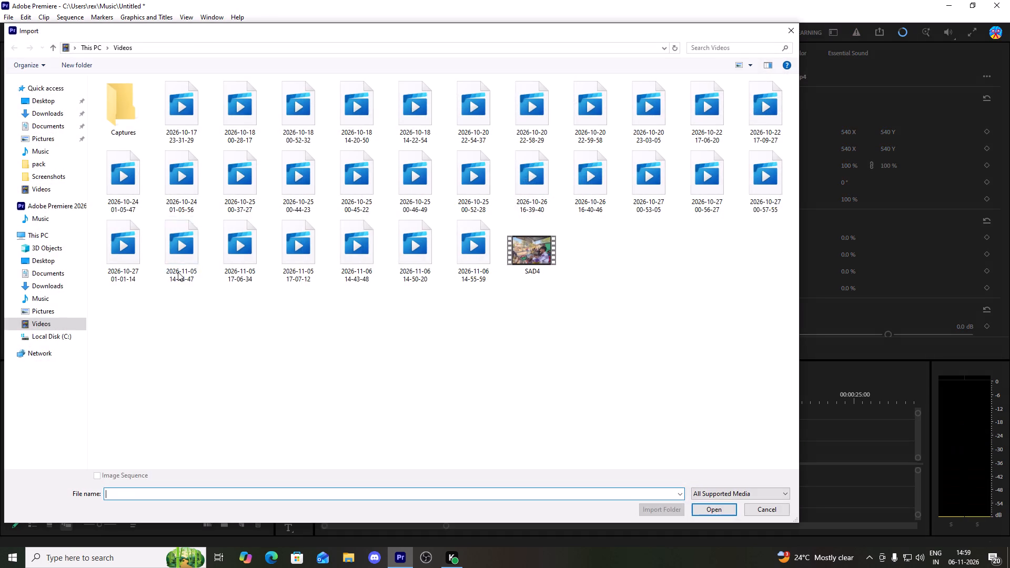
pyautogui.click(46, 160)
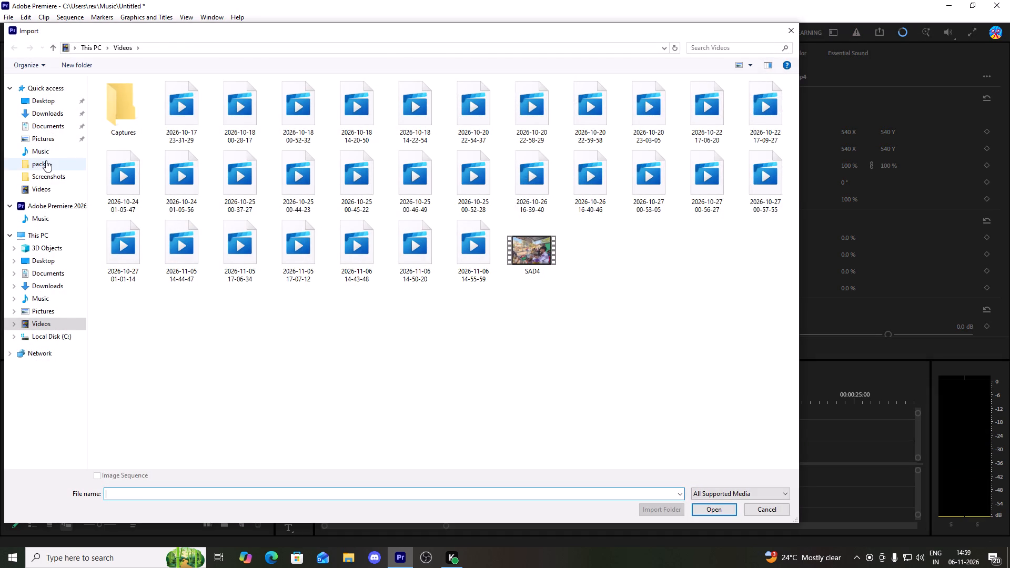
pyautogui.moveTo(420, 114); pyautogui.dragTo(433, 123)
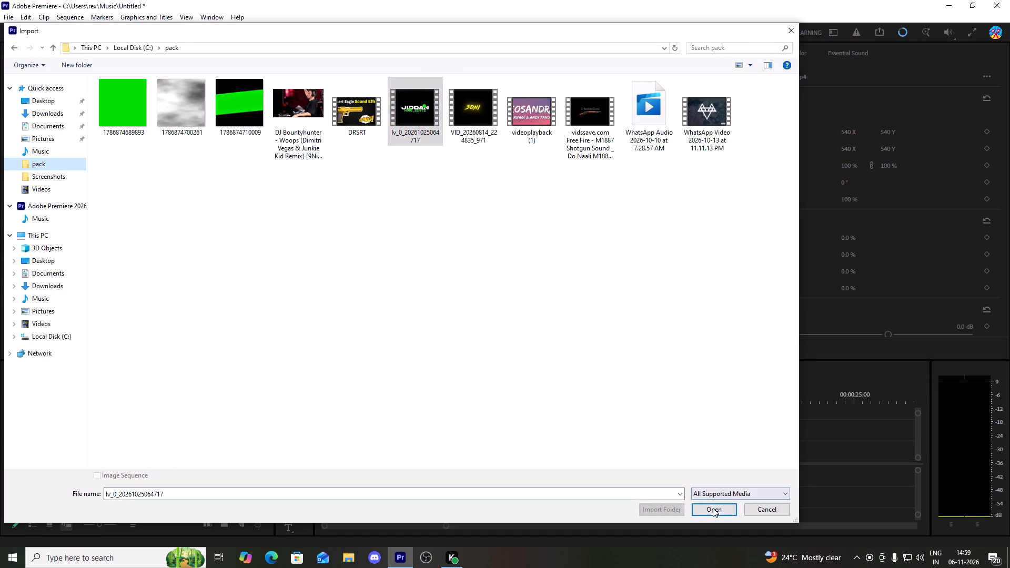
pyautogui.click(713, 508)
# Place lv_0_20261025064717.mp4 on track V2 at the sequence start, above the gameplay clip.
pyautogui.scroll(-7, 228, 447)
pyautogui.scroll(2, 223, 458)
pyautogui.scroll(-6, 217, 466)
pyautogui.scroll(1, 215, 471)
pyautogui.scroll(-3, 213, 476)
pyautogui.scroll(1, 213, 483)
pyautogui.scroll(-11, 211, 487)
pyautogui.scroll(1, 213, 494)
pyautogui.scroll(-1, 213, 494)
pyautogui.scroll(1, 213, 495)
pyautogui.scroll(-1, 205, 501)
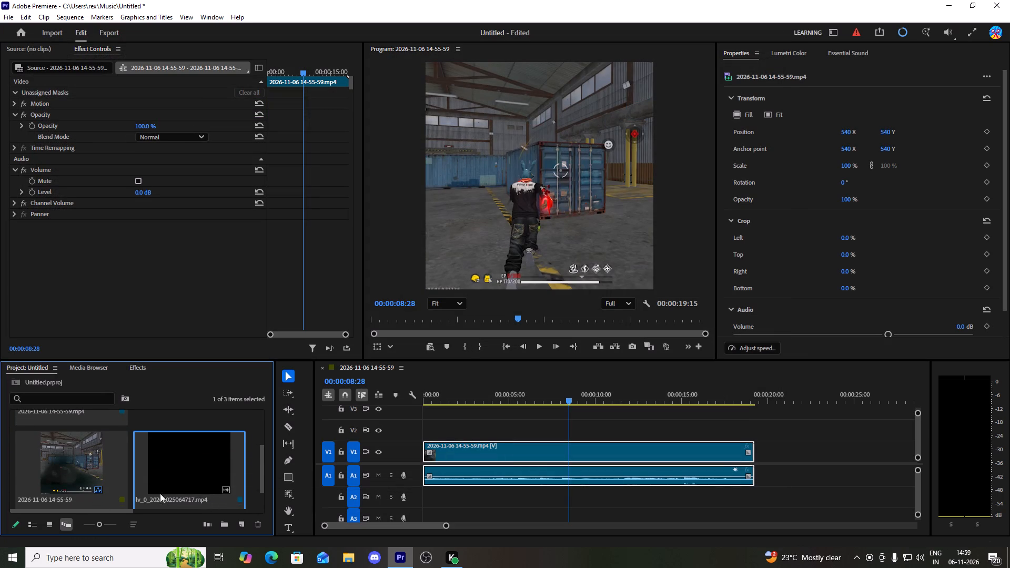
pyautogui.moveTo(176, 470); pyautogui.dragTo(419, 432)
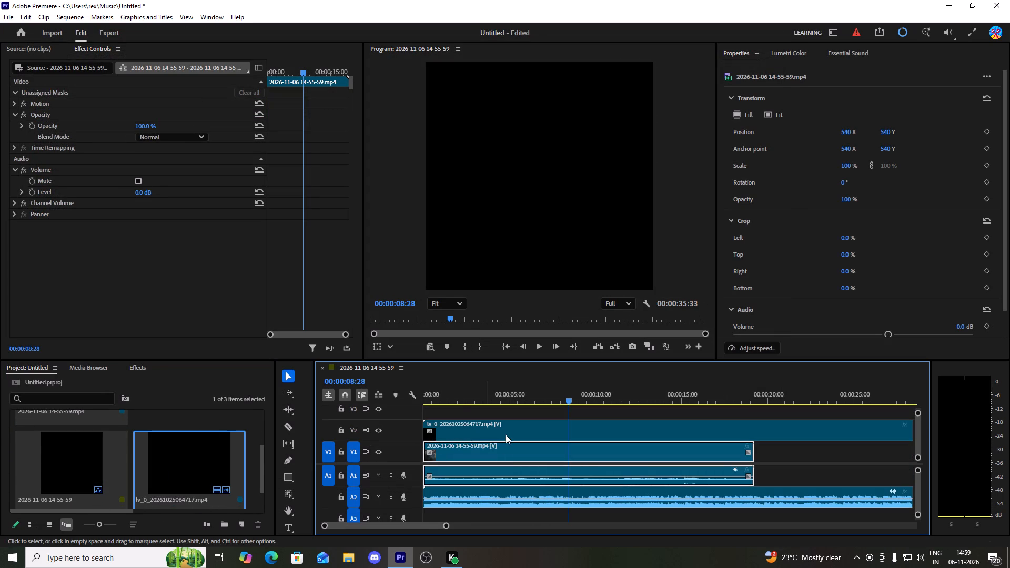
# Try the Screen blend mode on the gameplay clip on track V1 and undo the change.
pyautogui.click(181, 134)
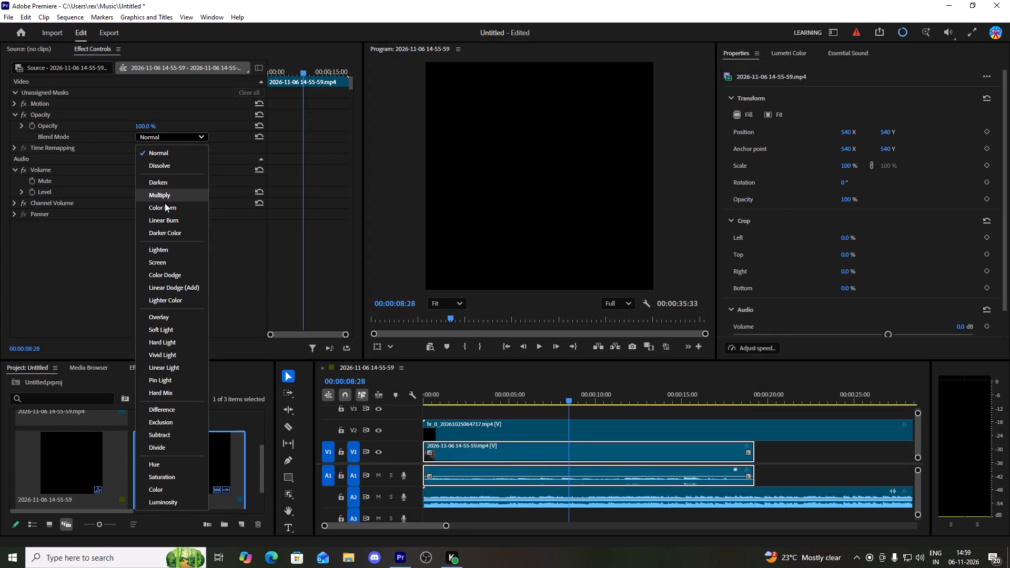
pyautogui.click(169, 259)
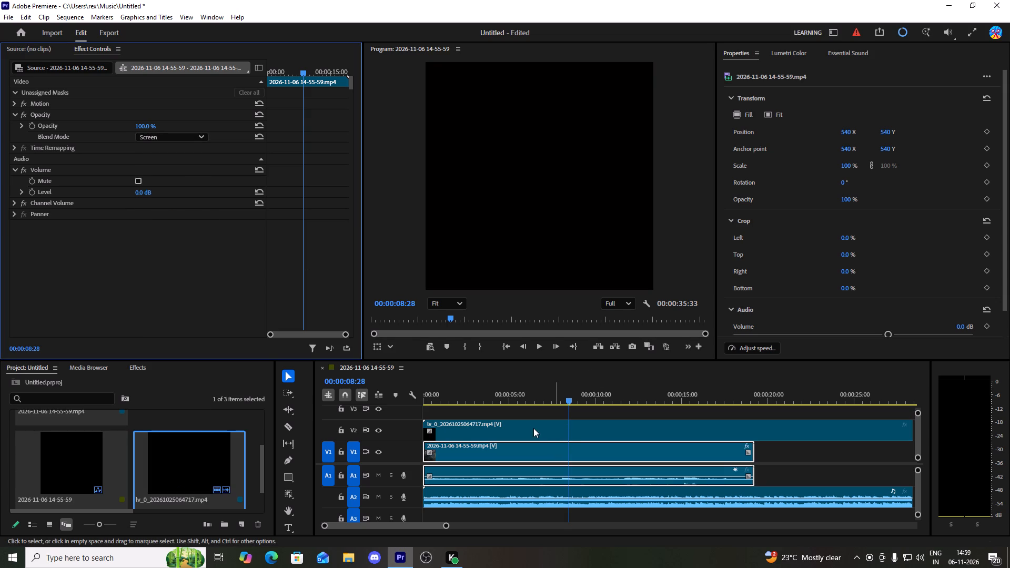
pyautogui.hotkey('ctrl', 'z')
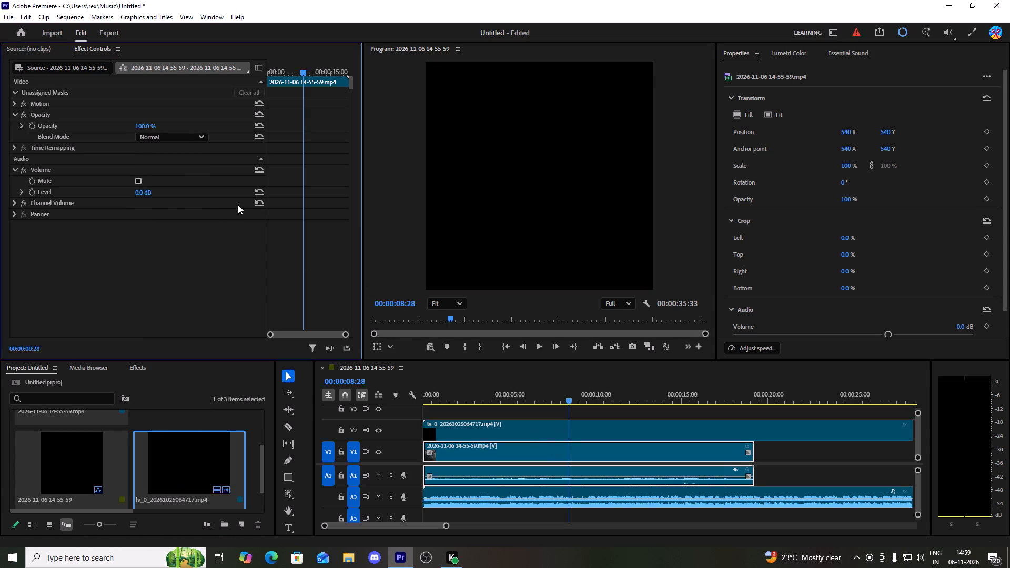
# Set the blend mode of the lv_0_20261025064717.mp4 clip on V2 to Screen and play back the result.
pyautogui.click(480, 427)
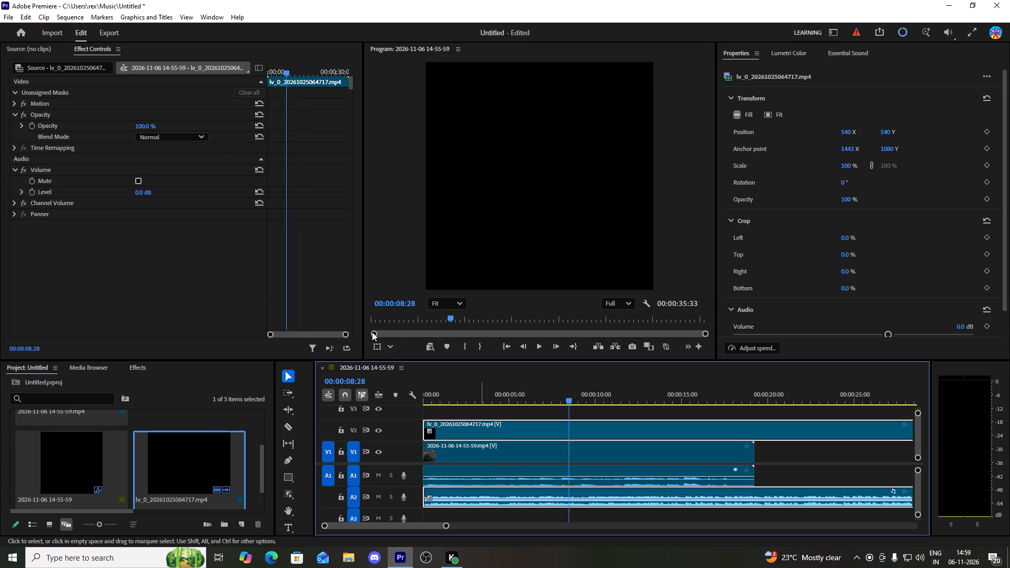
pyautogui.click(198, 138)
pyautogui.click(180, 258)
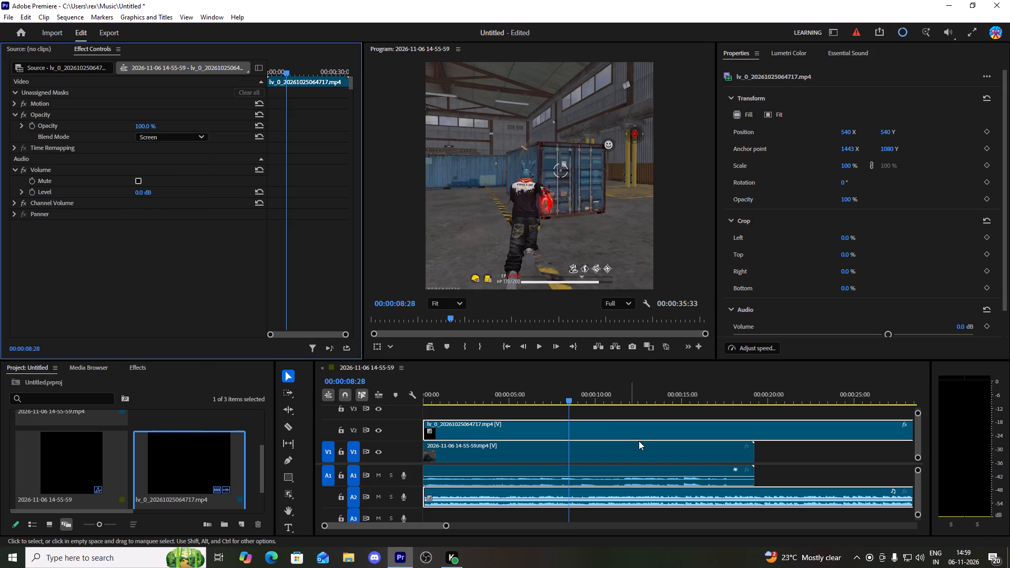
pyautogui.press('space')
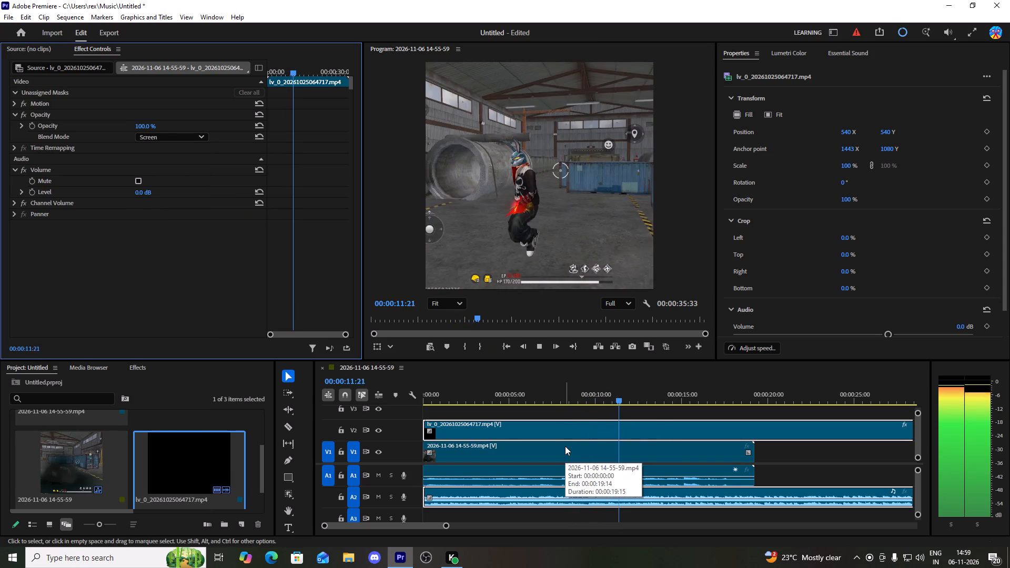
pyautogui.press('space')
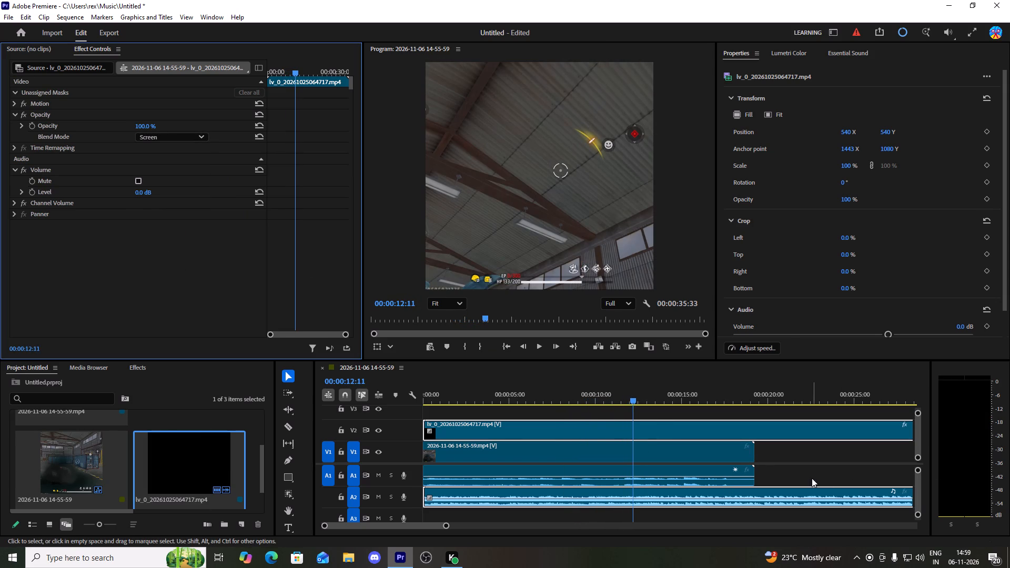
pyautogui.click(812, 478)
# Go to the lyric text frame at 00:00:18:20 and set the V2 overlay clip's scale to 45%.
pyautogui.moveTo(635, 400); pyautogui.dragTo(434, 432)
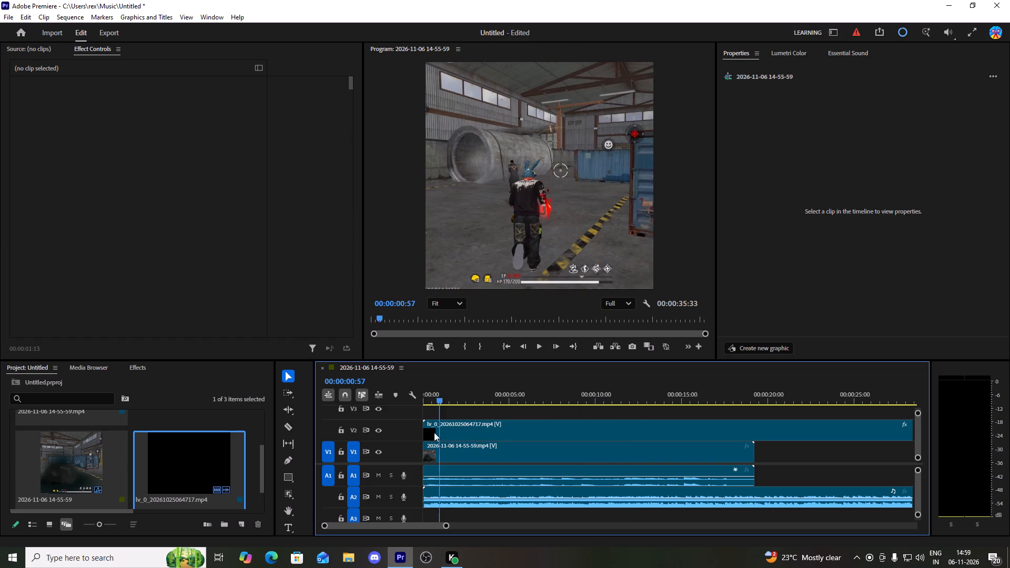
pyautogui.moveTo(434, 432); pyautogui.dragTo(682, 442)
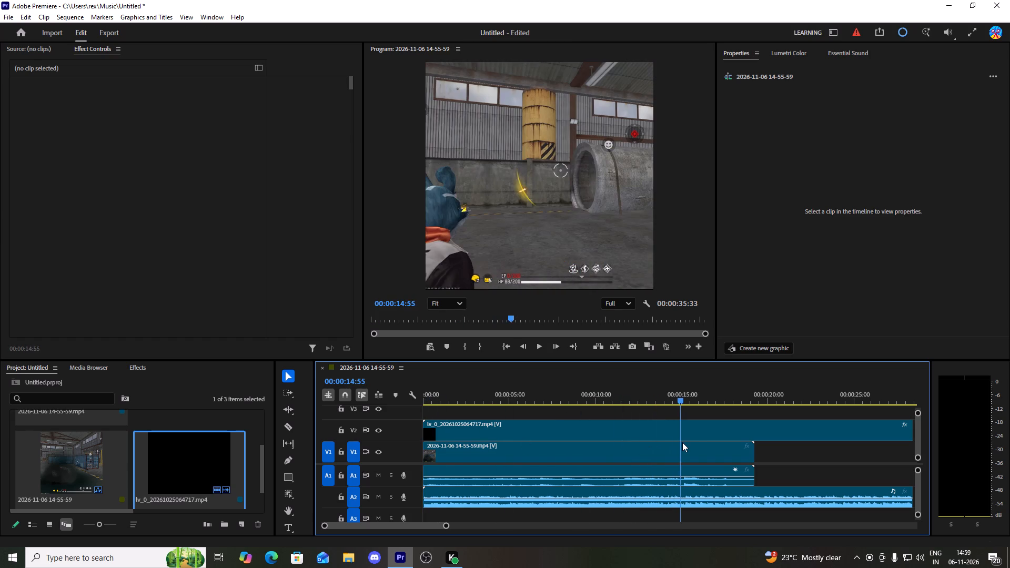
pyautogui.moveTo(682, 442); pyautogui.dragTo(741, 441)
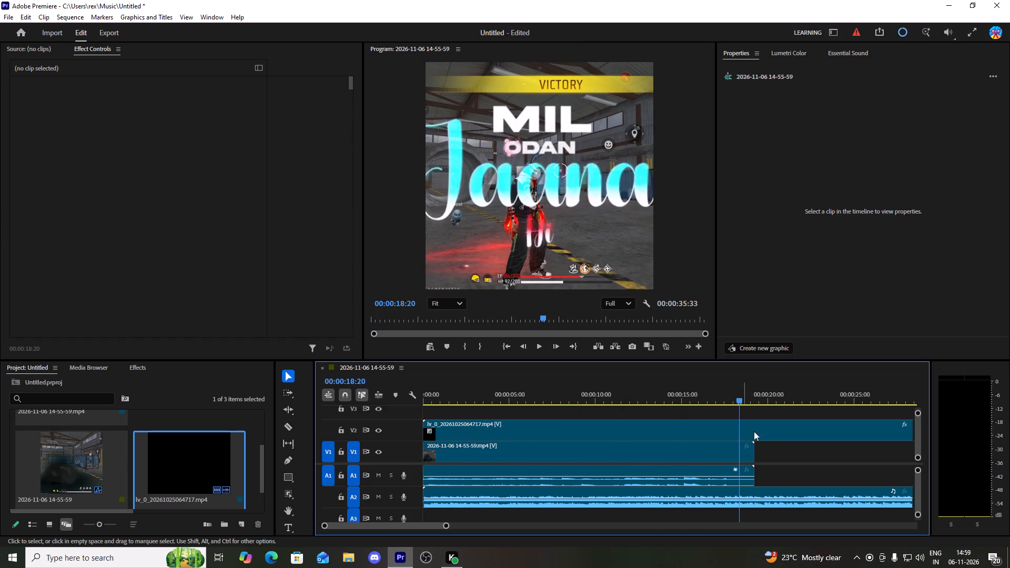
pyautogui.click(773, 430)
pyautogui.click(845, 167)
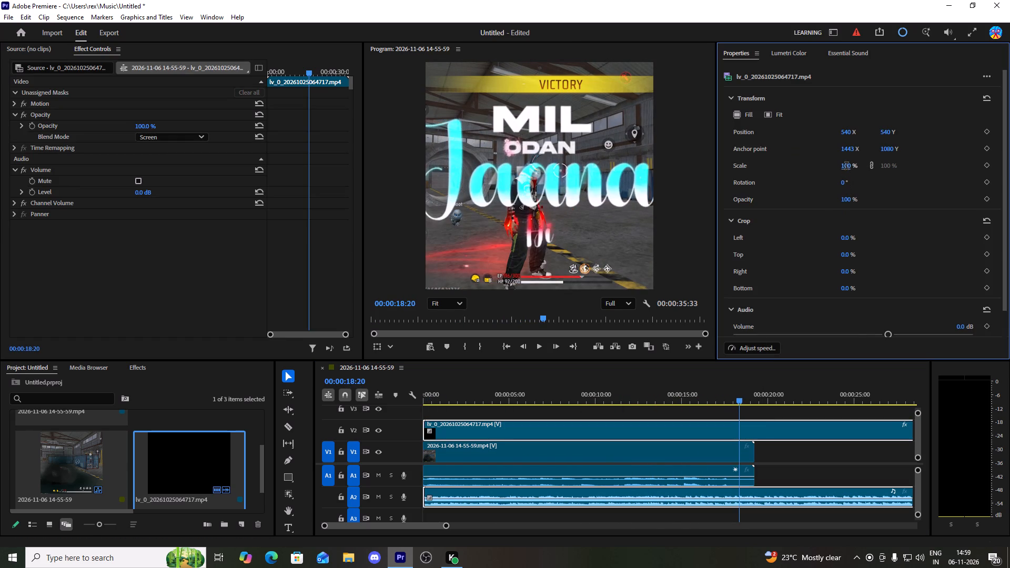
pyautogui.write('45')
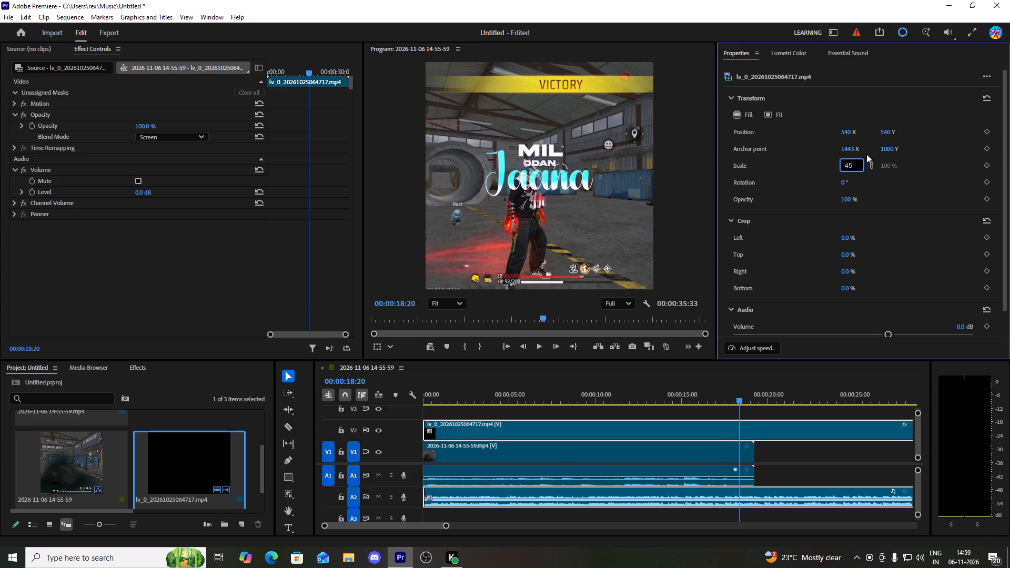
# Set the overlay clip's vertical position (Y) to 220.
pyautogui.click(885, 131)
pyautogui.press('2')
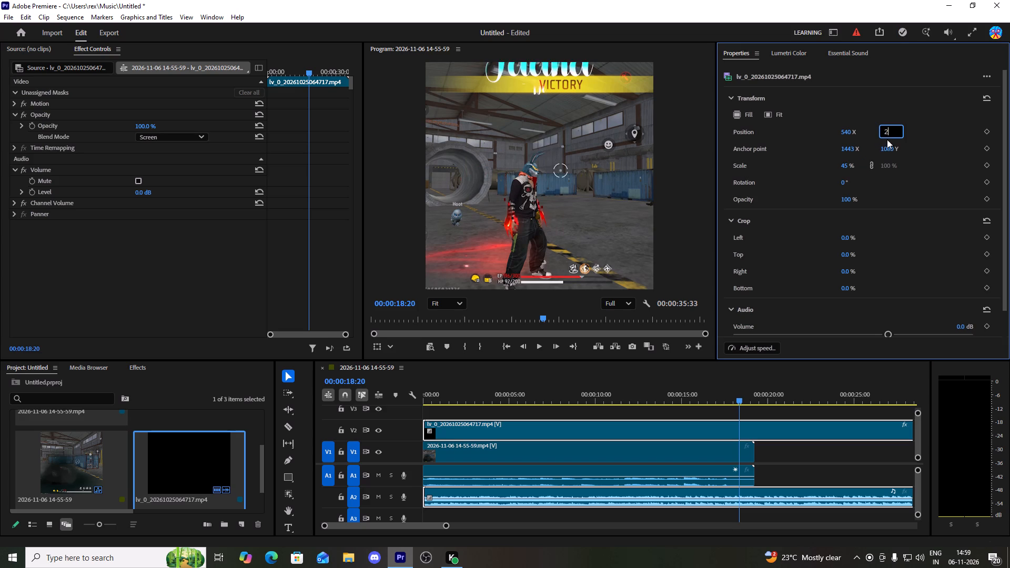
pyautogui.press('2')
pyautogui.press('0')
# Set the V2 overlay clip's horizontal position (X) to 750.
pyautogui.click(846, 133)
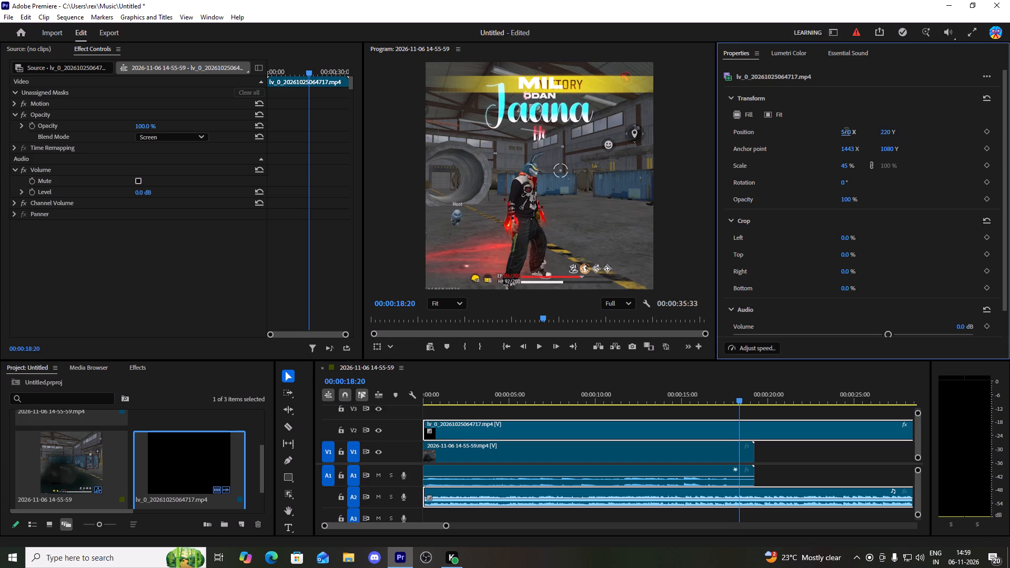
pyautogui.press('7')
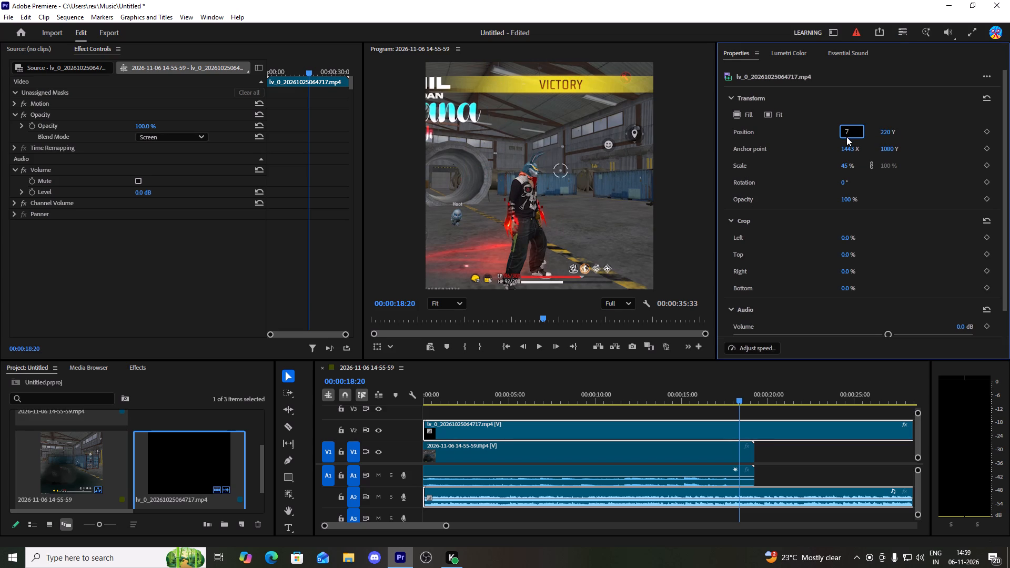
pyautogui.press('0')
pyautogui.press('0')
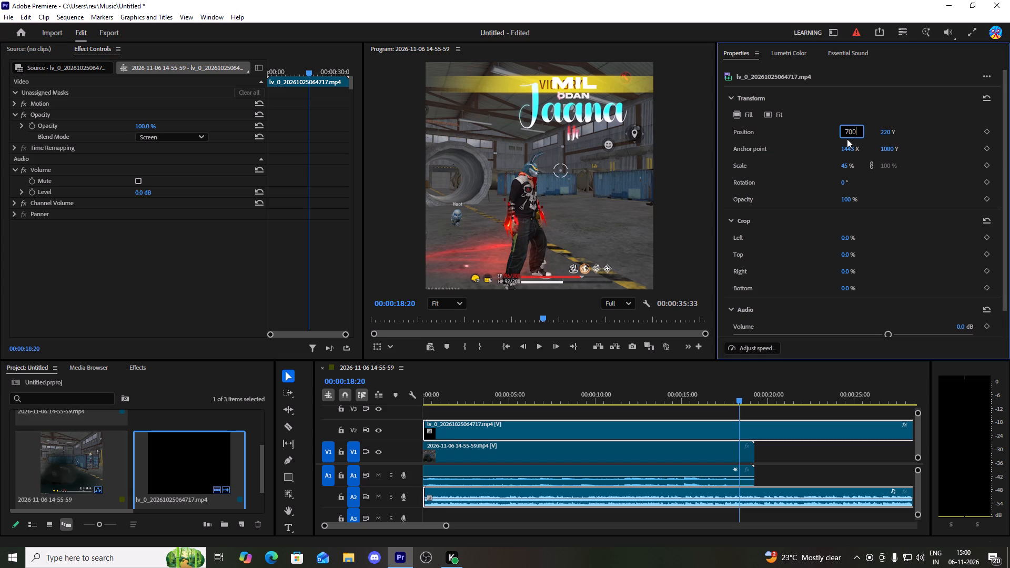
pyautogui.press('BackSpace')
pyautogui.press('BackSpace')
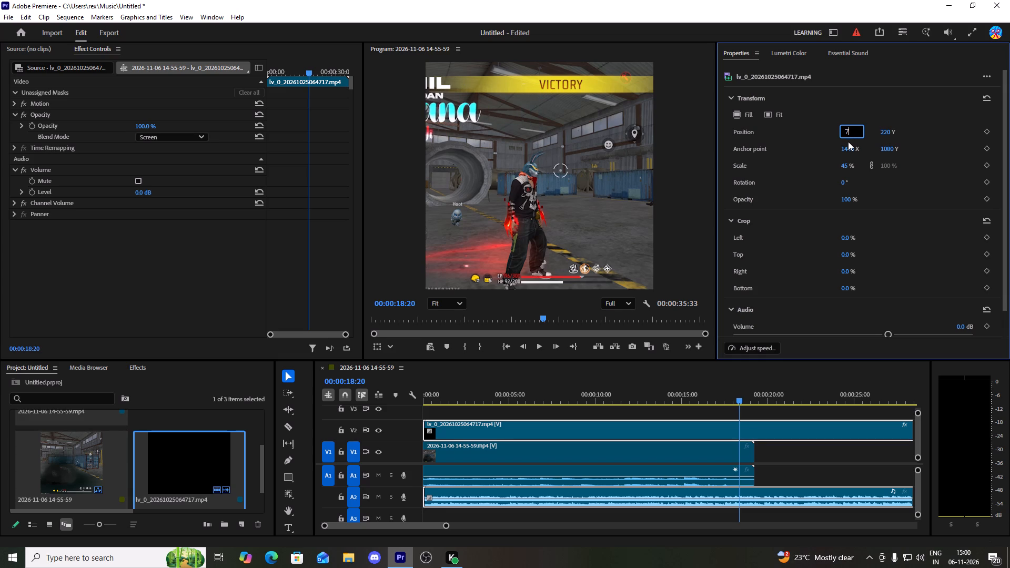
pyautogui.write('50')
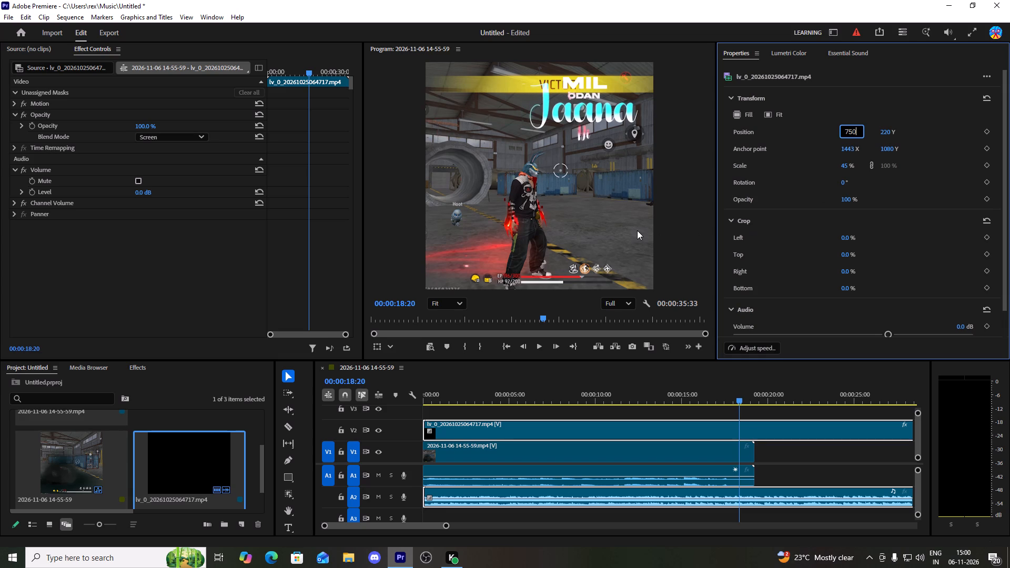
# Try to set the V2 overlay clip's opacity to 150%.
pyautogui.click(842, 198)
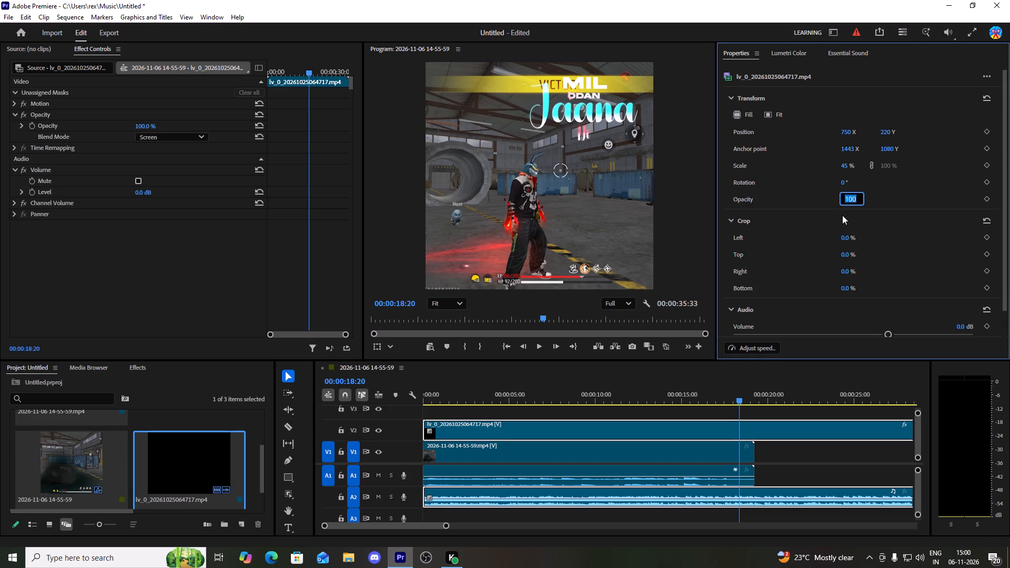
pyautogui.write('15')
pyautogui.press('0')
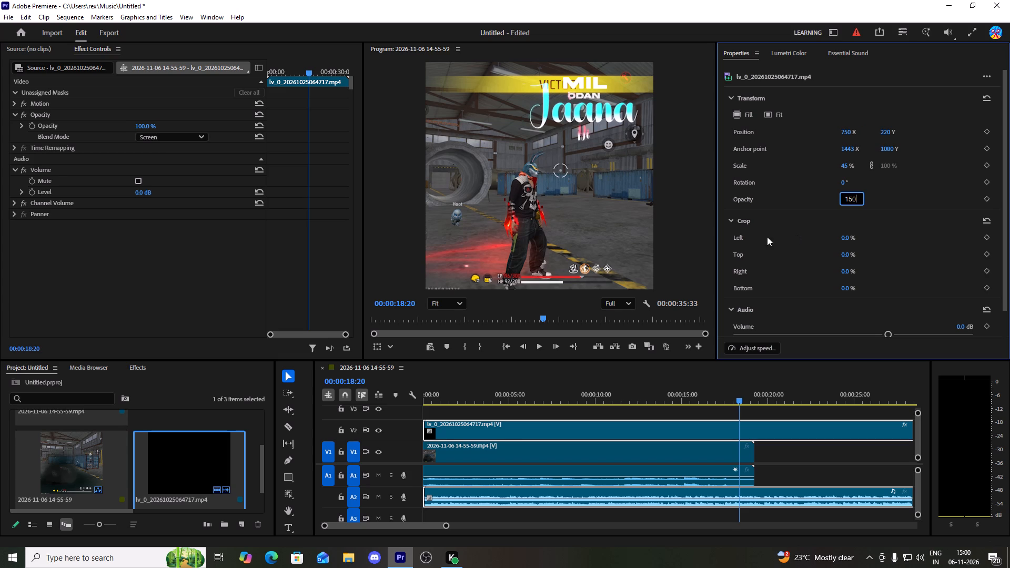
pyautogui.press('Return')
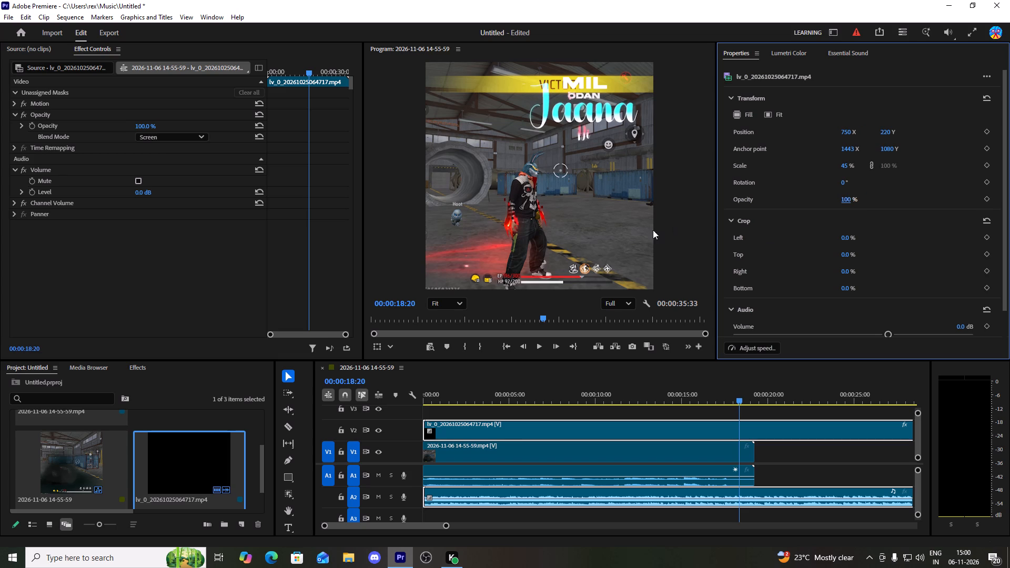
# Play back the repositioned lyric overlay from 00:00:18:20, and again from the start of the sequence.
pyautogui.click(645, 230)
pyautogui.press('space')
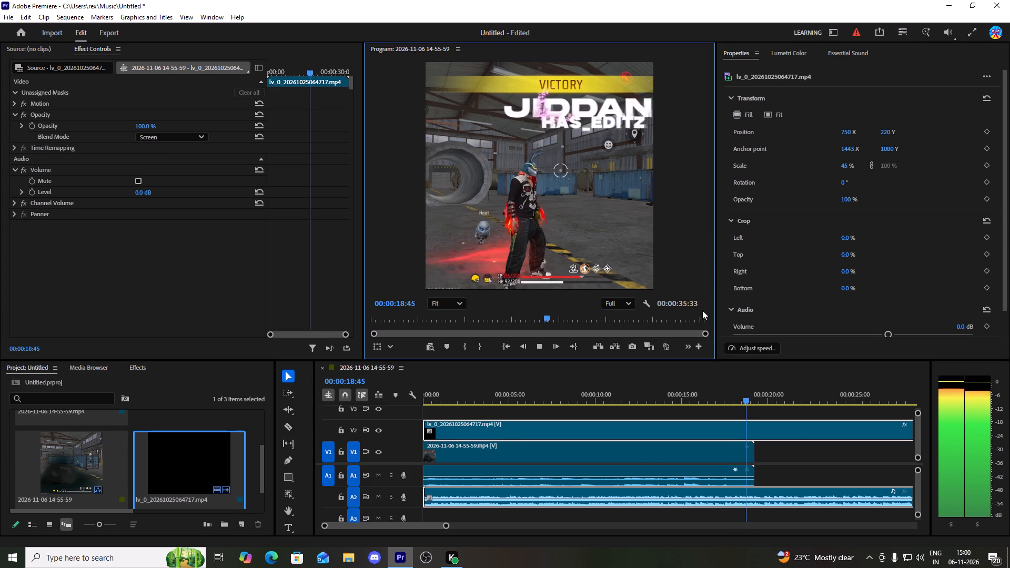
pyautogui.press('space')
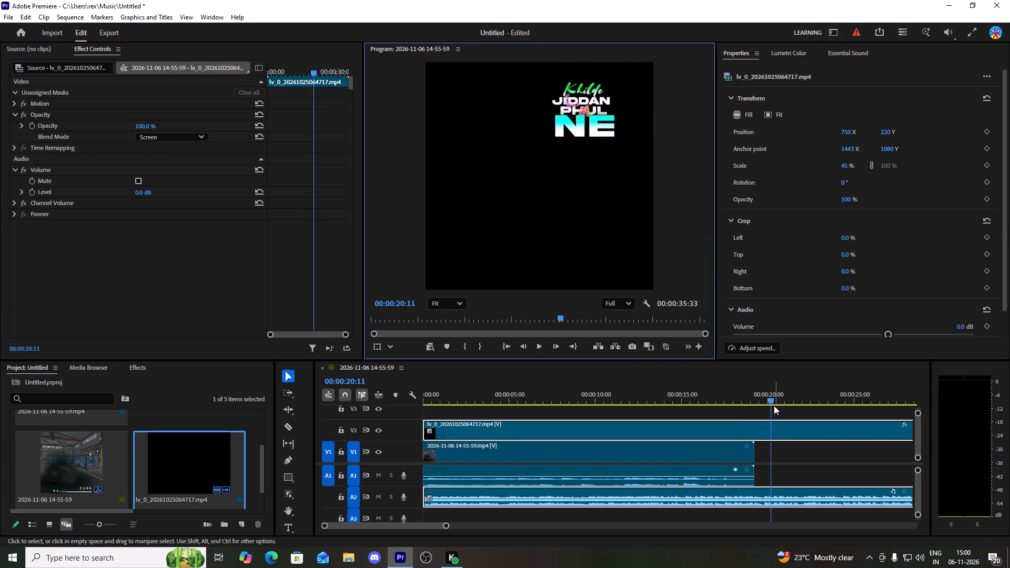
pyautogui.moveTo(771, 402); pyautogui.dragTo(376, 422)
pyautogui.press('space')
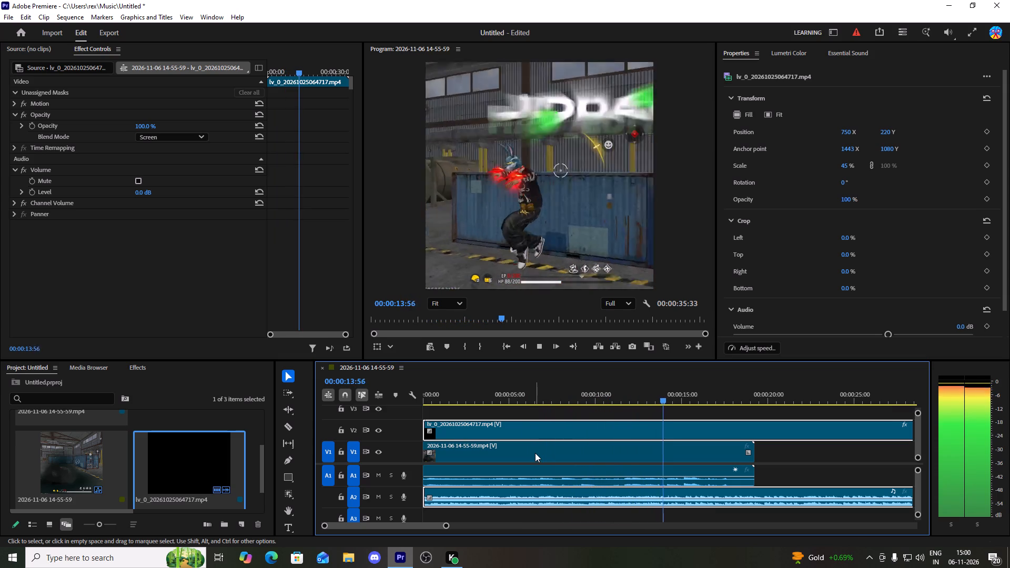
pyautogui.press('space')
pyautogui.press('space')
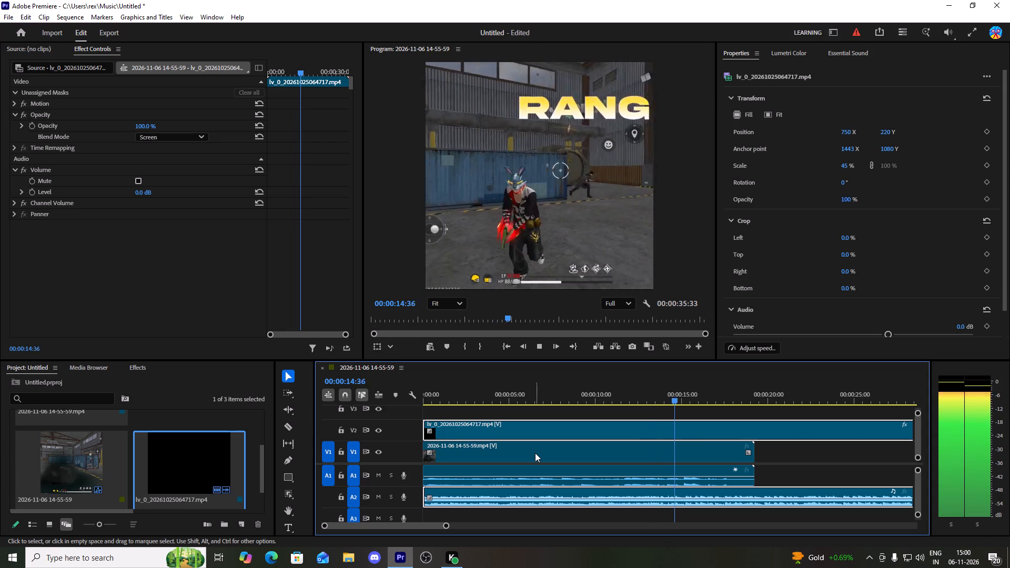
pyautogui.press('space')
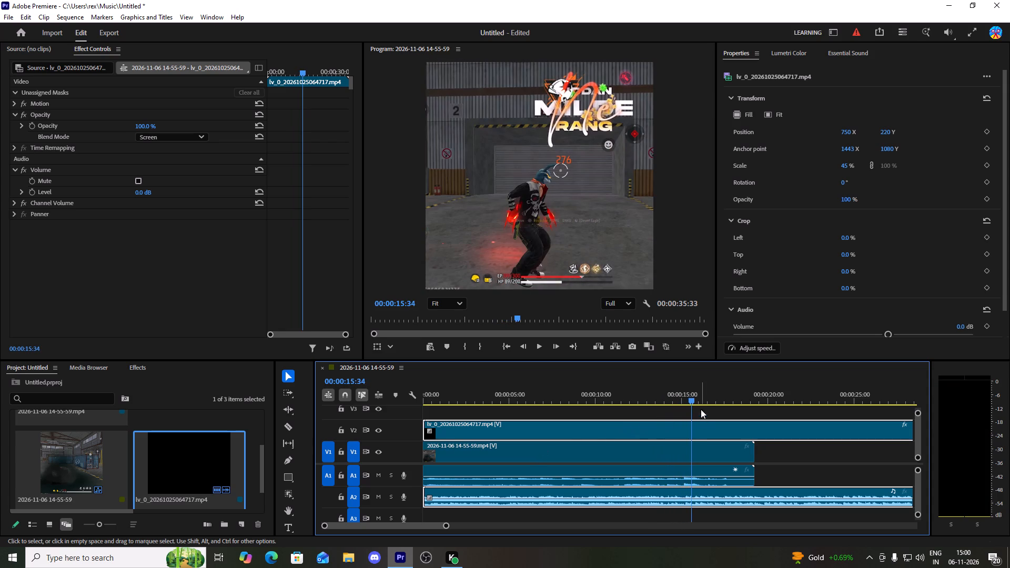
# Examine the lyric overlay frame by frame against the gameplay between about 00:00:13:49 and 00:00:14:49.
pyautogui.moveTo(691, 402); pyautogui.dragTo(673, 407)
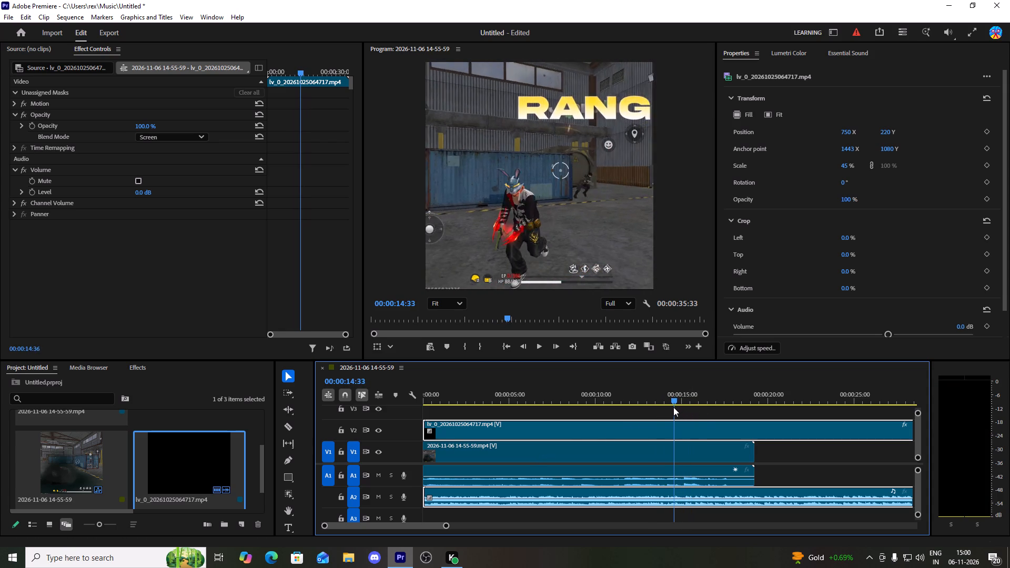
pyautogui.moveTo(673, 407); pyautogui.dragTo(662, 413)
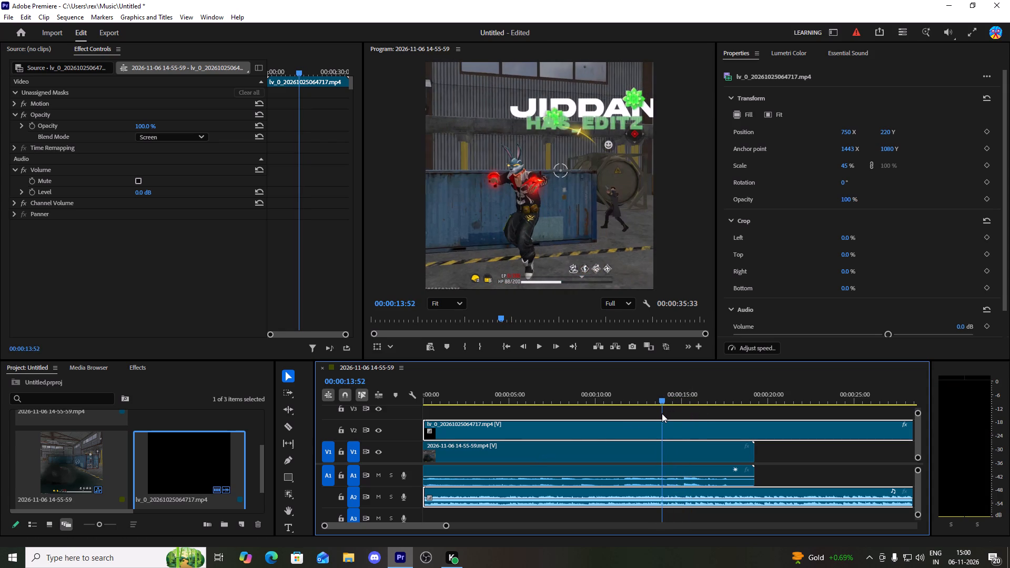
pyautogui.moveTo(662, 413); pyautogui.dragTo(678, 424)
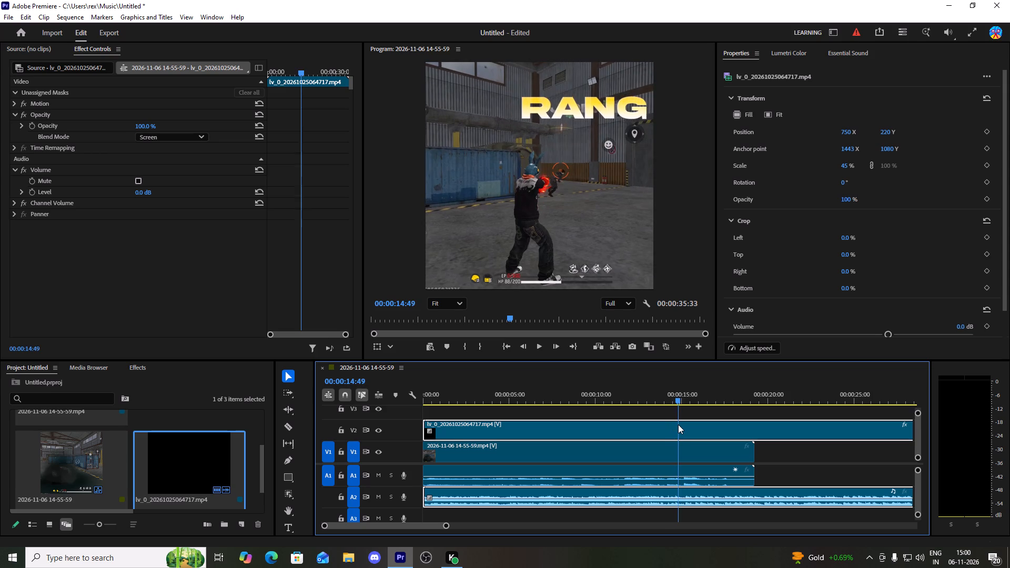
pyautogui.moveTo(678, 424); pyautogui.dragTo(668, 431)
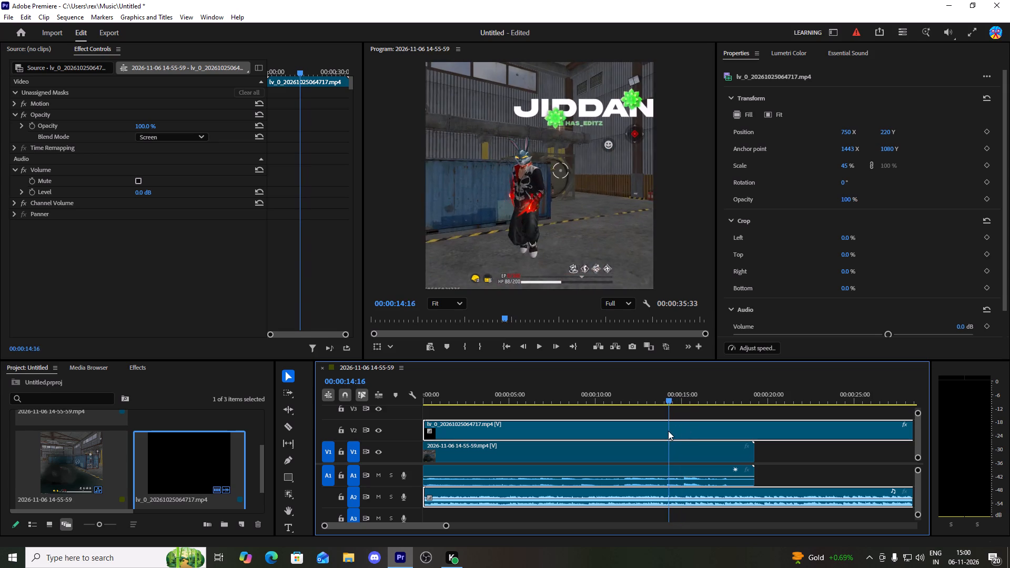
pyautogui.moveTo(668, 431); pyautogui.dragTo(661, 434)
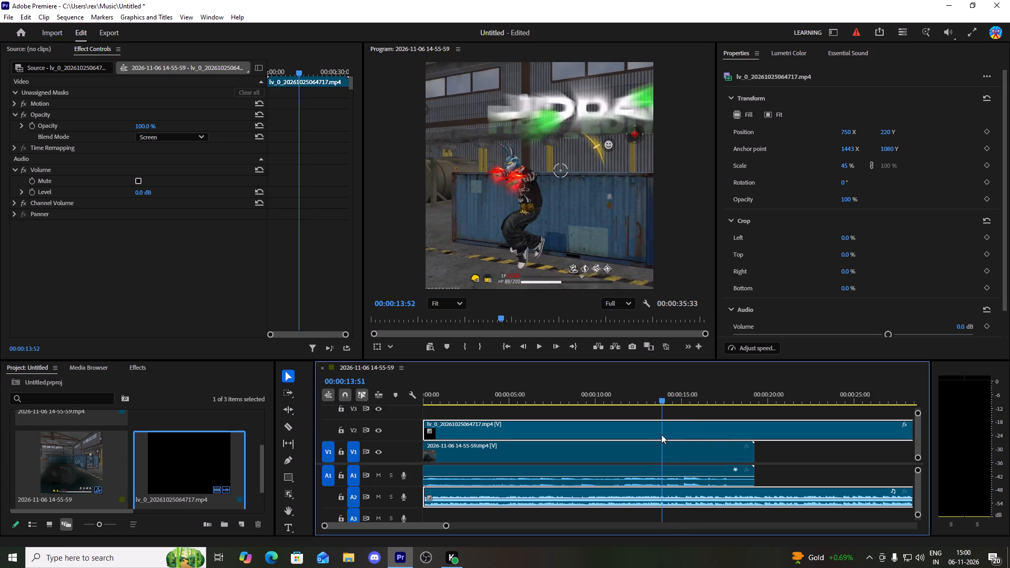
pyautogui.moveTo(661, 434); pyautogui.dragTo(671, 439)
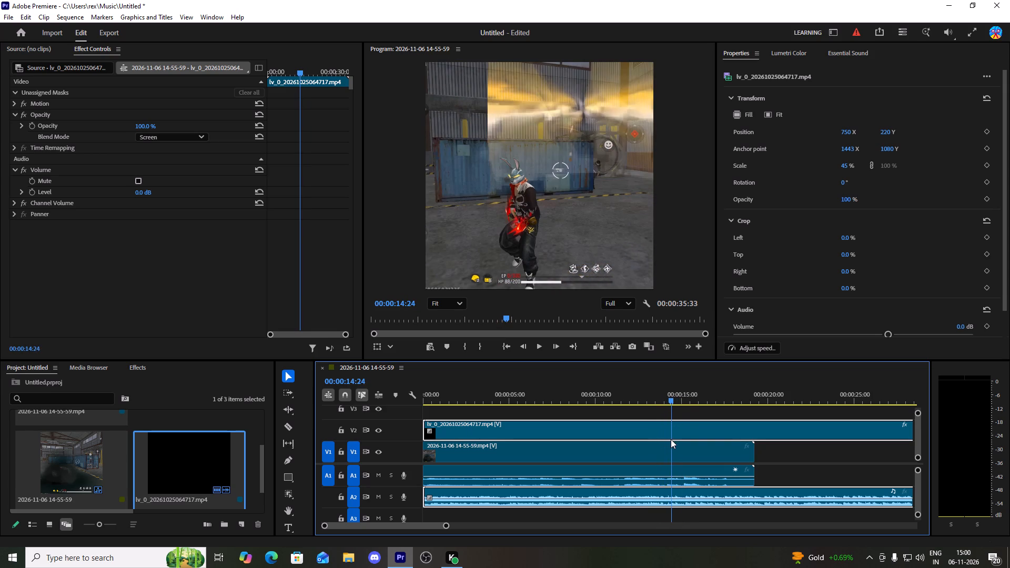
pyautogui.moveTo(671, 439); pyautogui.dragTo(668, 439)
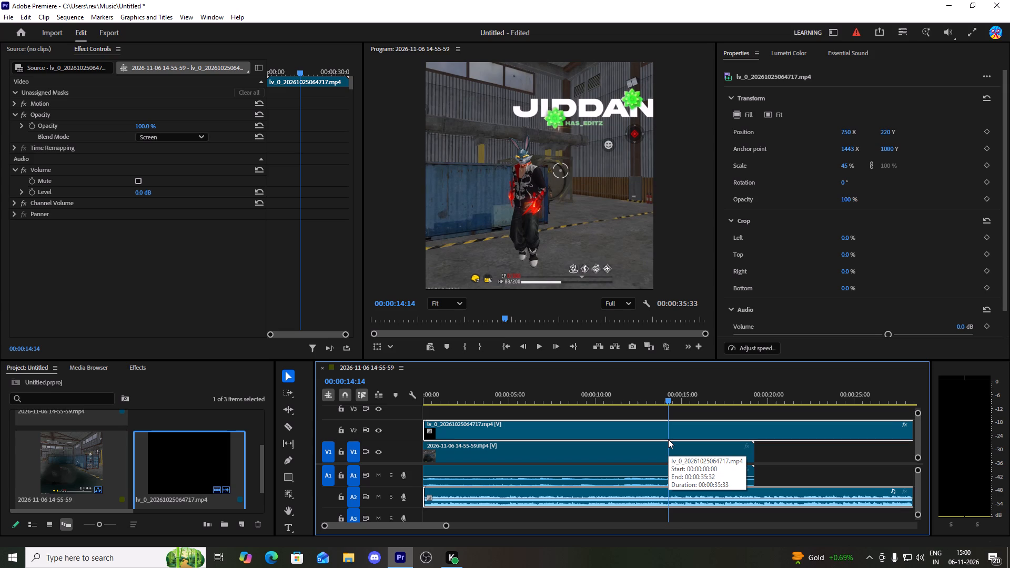
pyautogui.moveTo(668, 439); pyautogui.dragTo(666, 439)
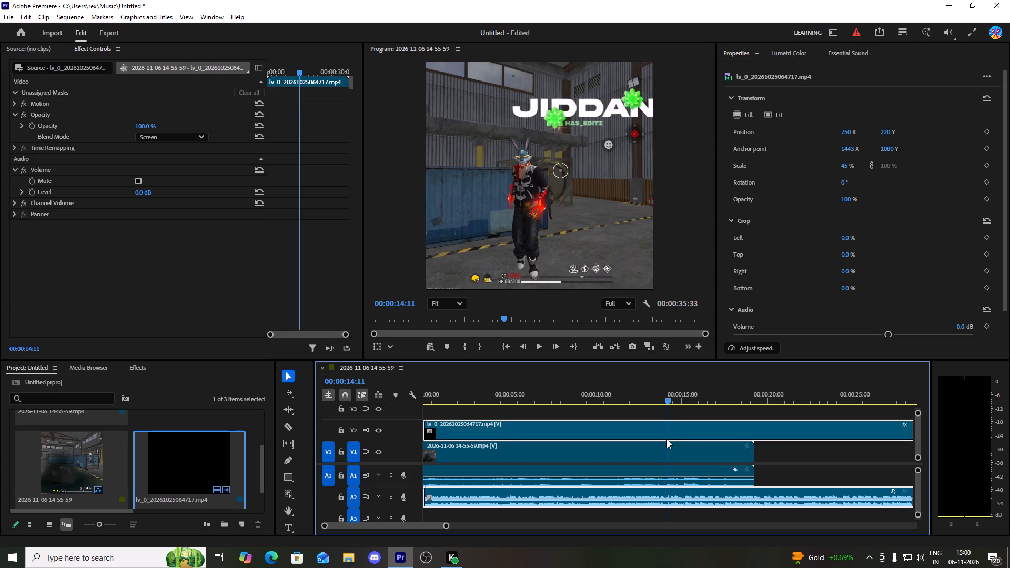
pyautogui.moveTo(666, 439); pyautogui.dragTo(670, 441)
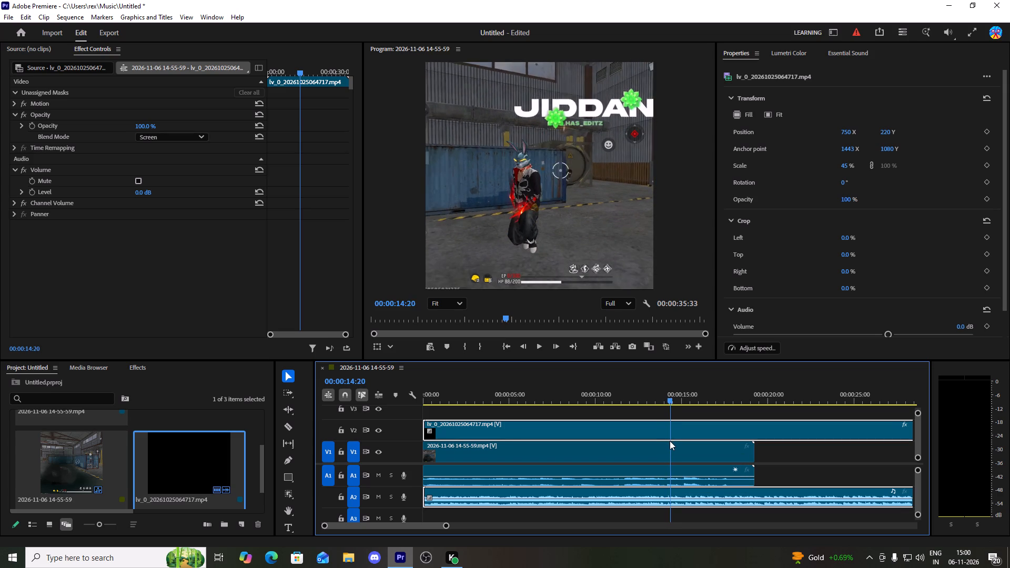
pyautogui.moveTo(670, 441); pyautogui.dragTo(668, 441)
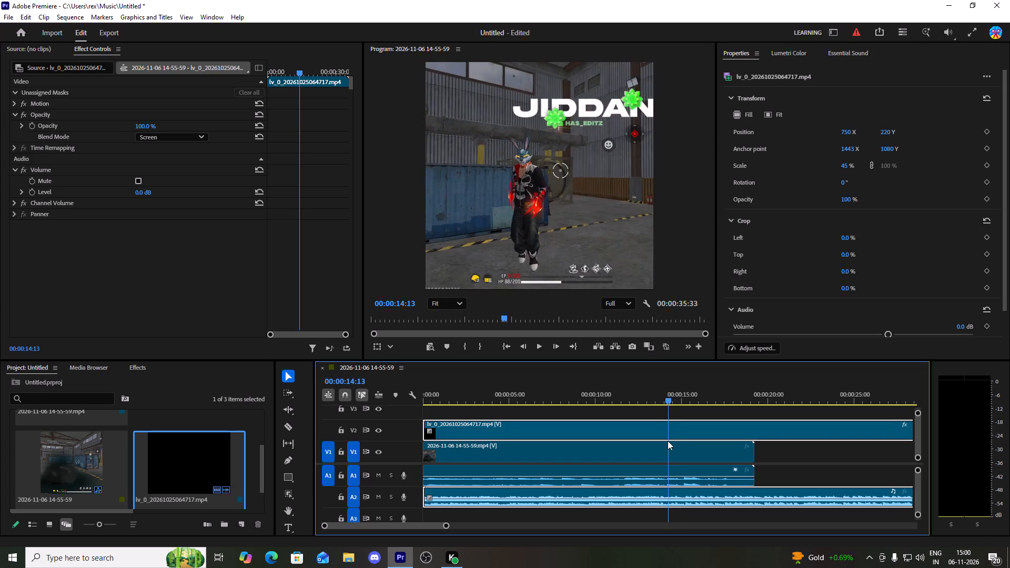
pyautogui.moveTo(668, 441); pyautogui.dragTo(661, 443)
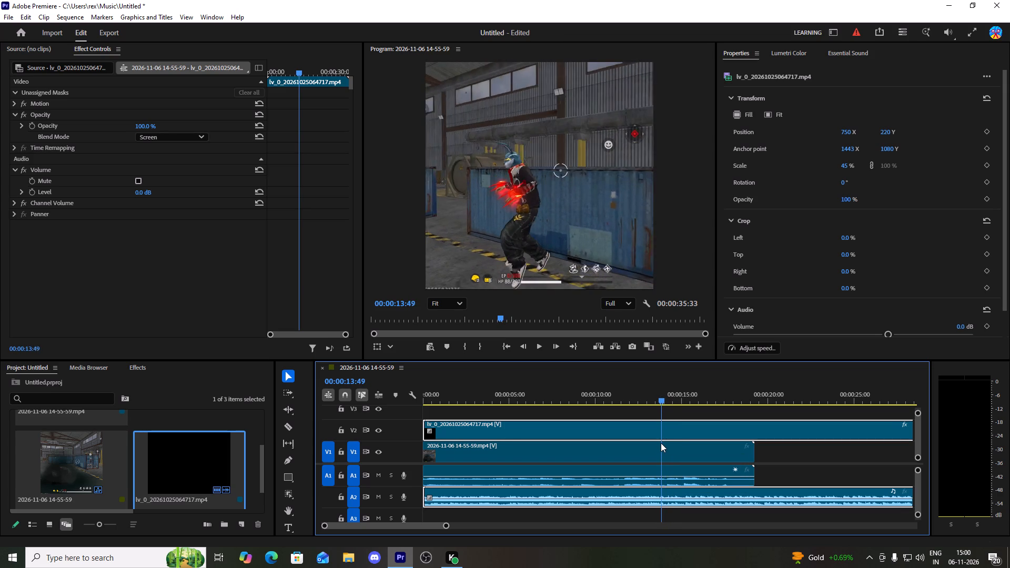
# Shift the gameplay clip on V1 slightly later and extend its trimmed start back to the beginning of the sequence.
pyautogui.moveTo(661, 443); pyautogui.dragTo(452, 454)
pyautogui.press('space')
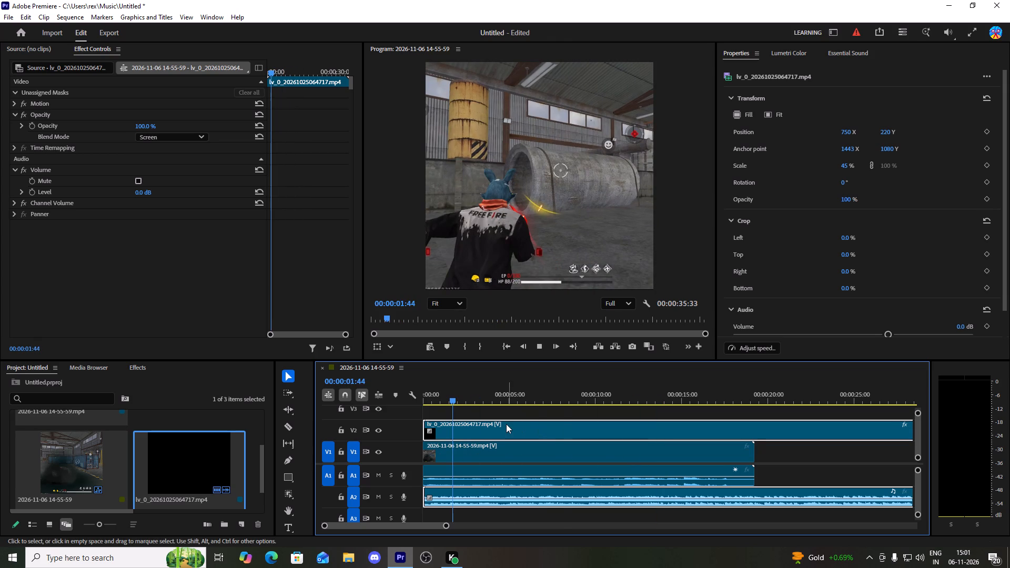
pyautogui.moveTo(453, 401); pyautogui.dragTo(403, 417)
pyautogui.press('space')
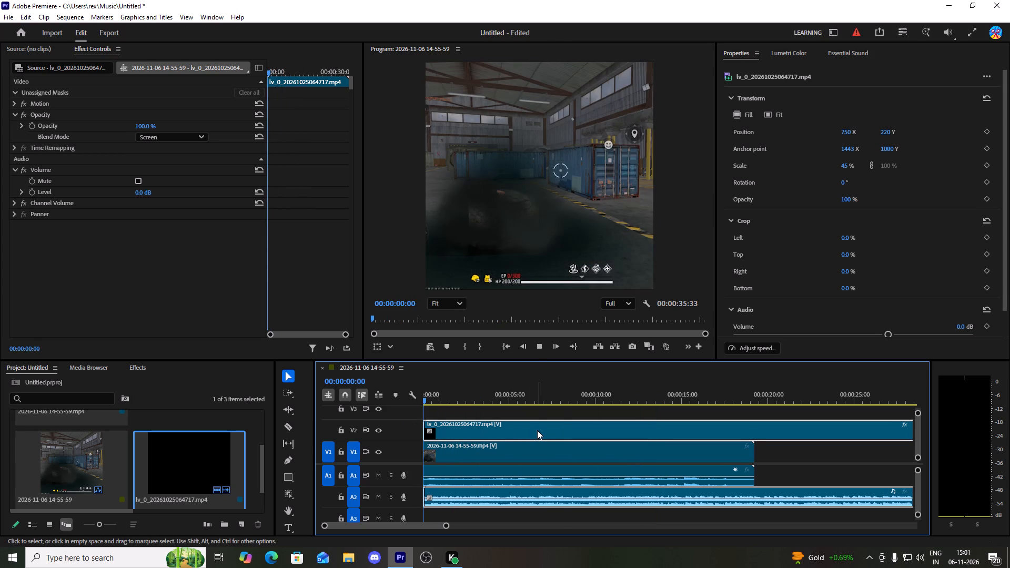
pyautogui.press('space')
pyautogui.click(493, 458)
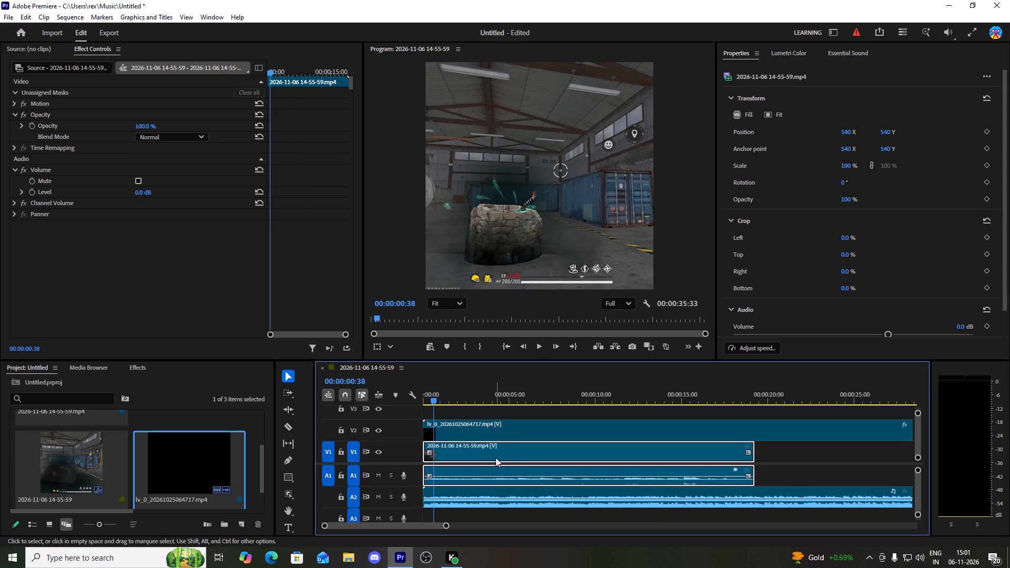
pyautogui.moveTo(435, 399); pyautogui.dragTo(401, 411)
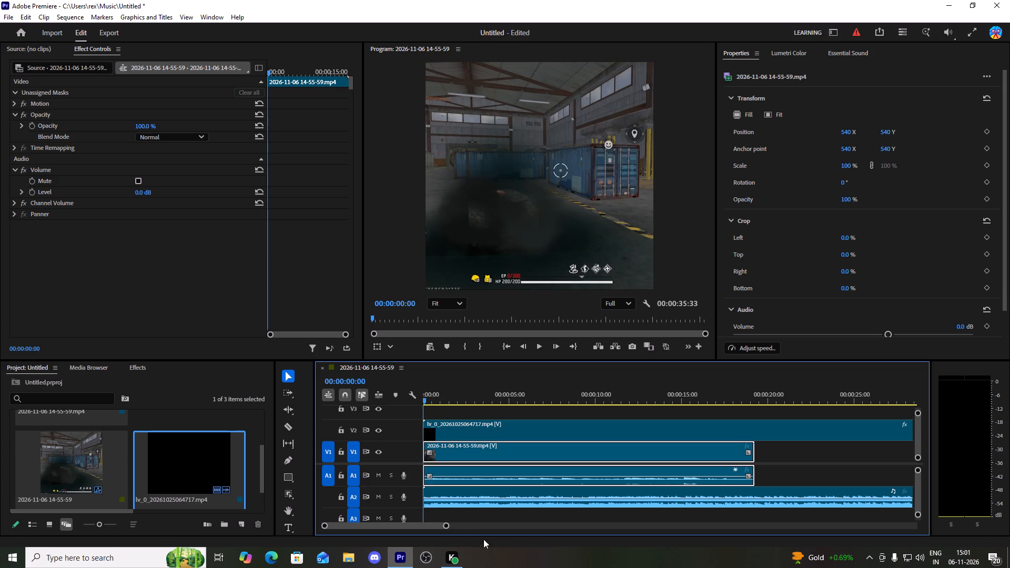
pyautogui.moveTo(442, 525); pyautogui.dragTo(397, 531)
pyautogui.moveTo(446, 528); pyautogui.dragTo(417, 534)
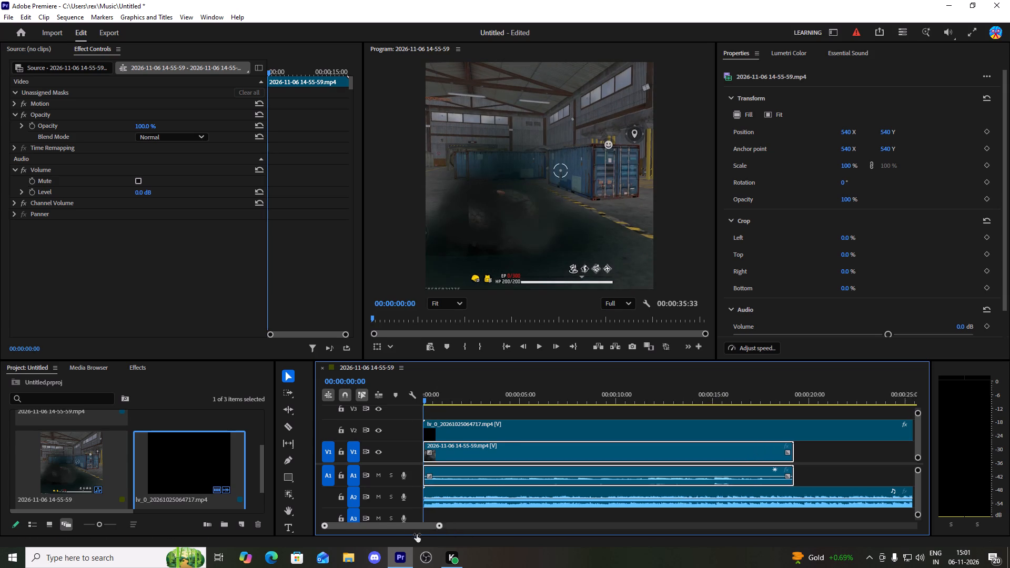
pyautogui.moveTo(417, 534); pyautogui.dragTo(387, 536)
pyautogui.moveTo(442, 448); pyautogui.dragTo(449, 449)
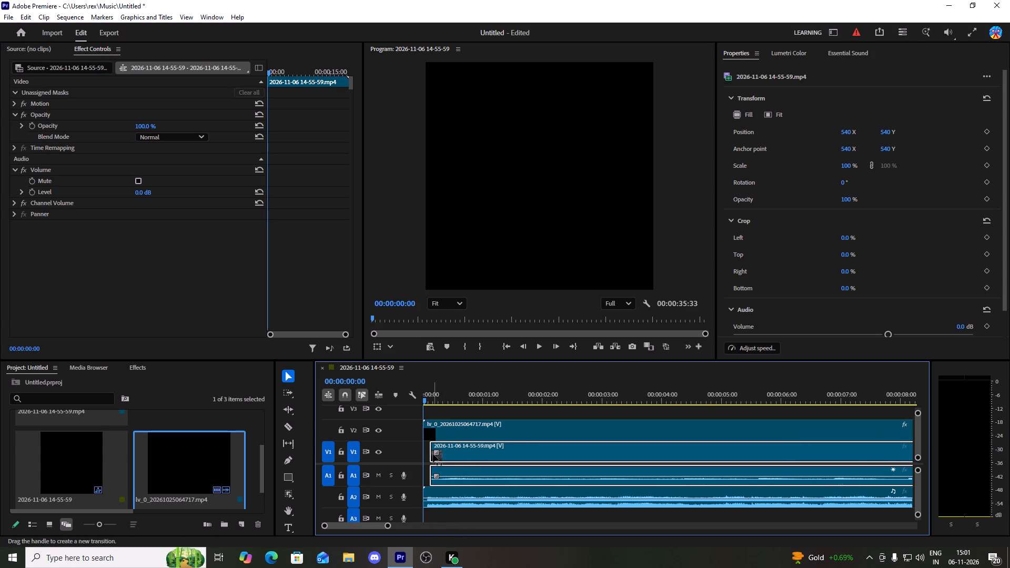
pyautogui.moveTo(458, 454); pyautogui.dragTo(461, 454)
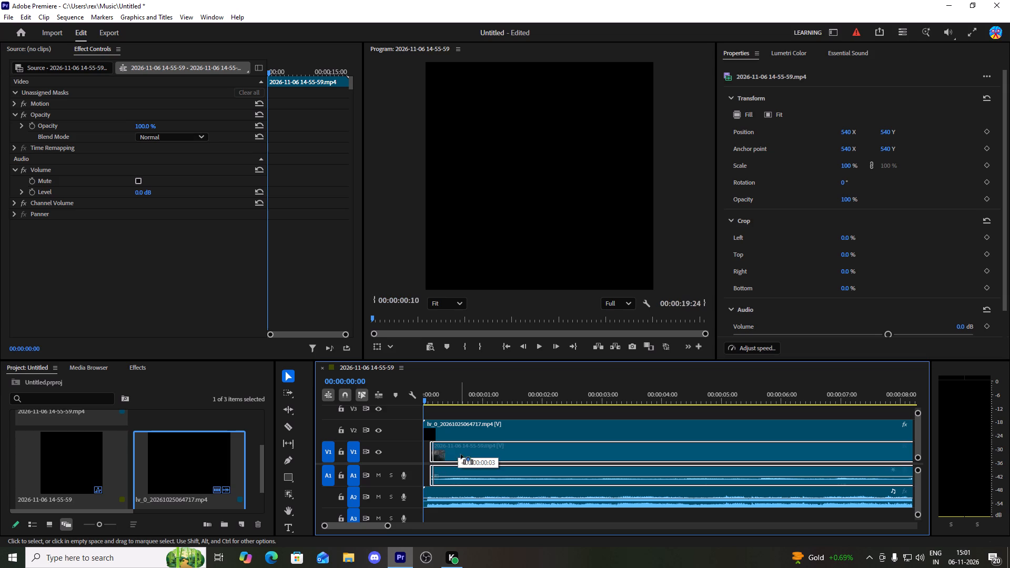
pyautogui.moveTo(461, 454); pyautogui.dragTo(463, 455)
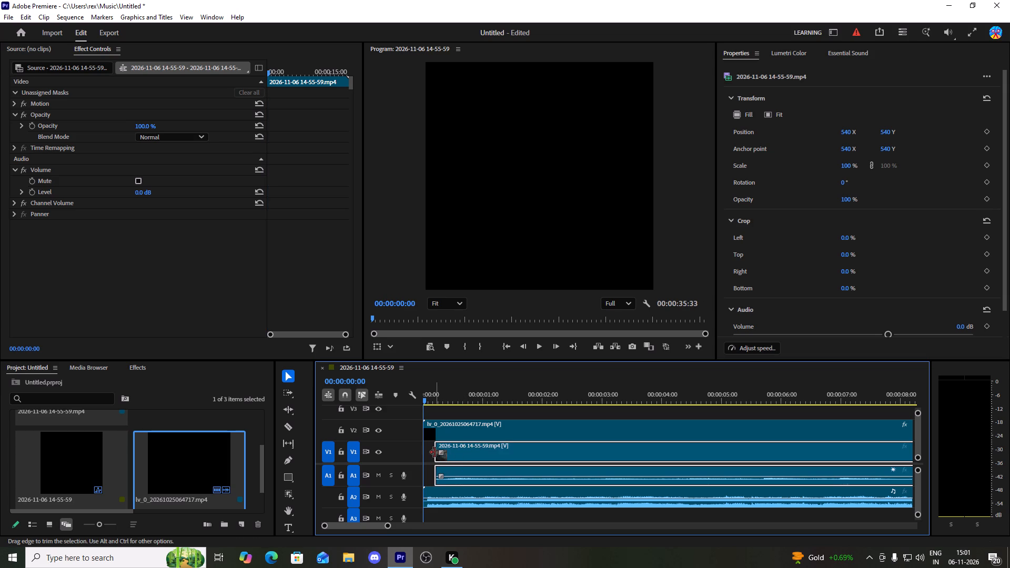
pyautogui.moveTo(435, 452); pyautogui.dragTo(391, 458)
# Play back the sequence from the start to check the gameplay against the overlay around 00:00:14.
pyautogui.press('space')
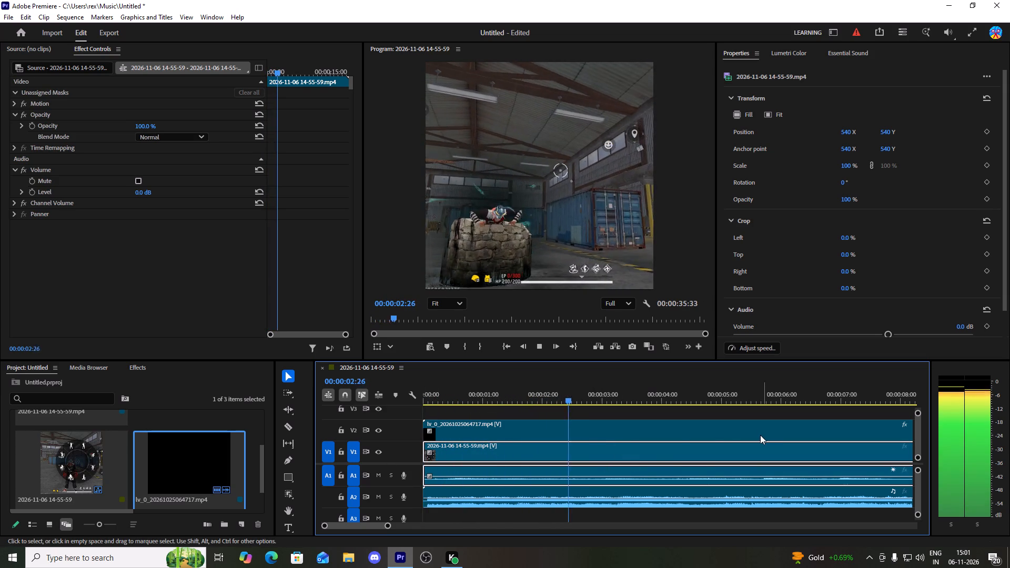
pyautogui.moveTo(388, 525); pyautogui.dragTo(489, 526)
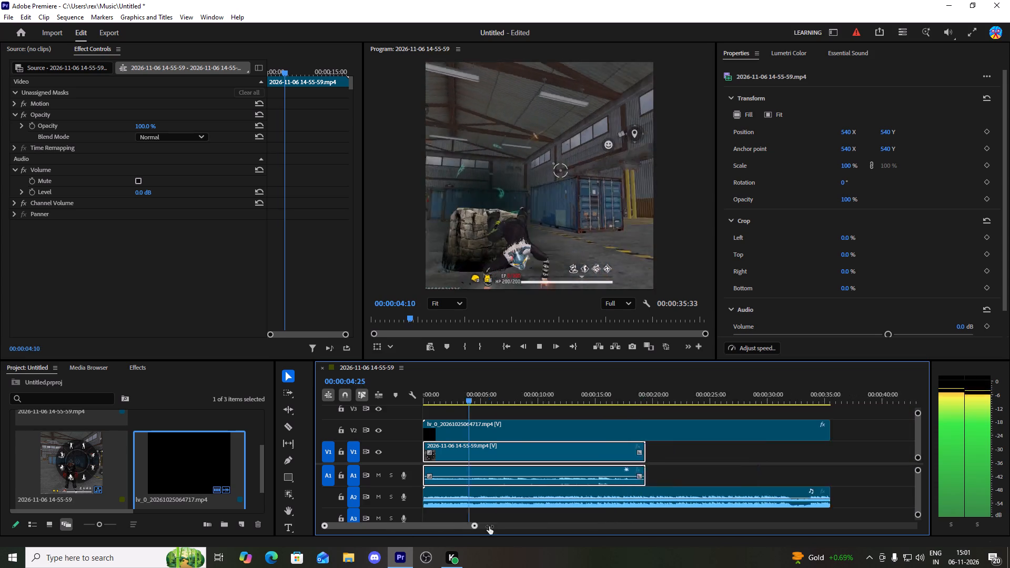
pyautogui.moveTo(489, 526); pyautogui.dragTo(521, 535)
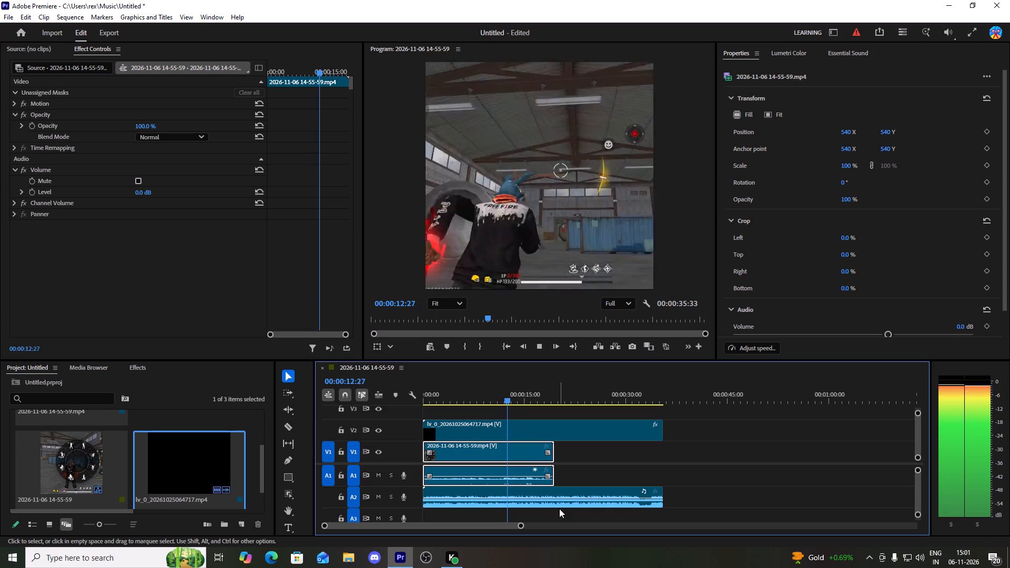
pyautogui.press('space')
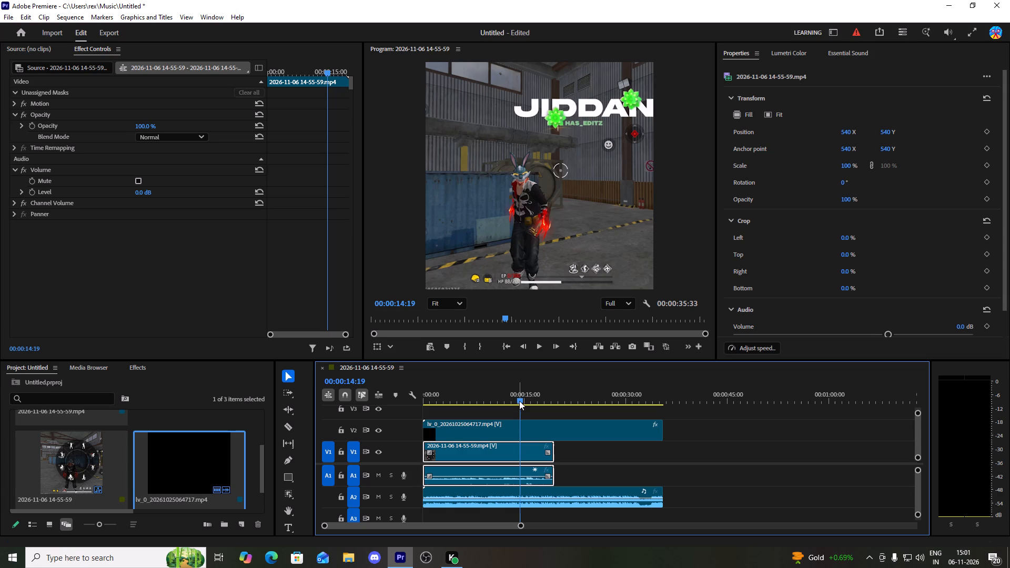
pyautogui.moveTo(519, 401); pyautogui.dragTo(513, 403)
# Shift the lyric overlay clip on V2, together with its linked audio, about 17 frames later from the sequence start.
pyautogui.moveTo(513, 430); pyautogui.dragTo(513, 430)
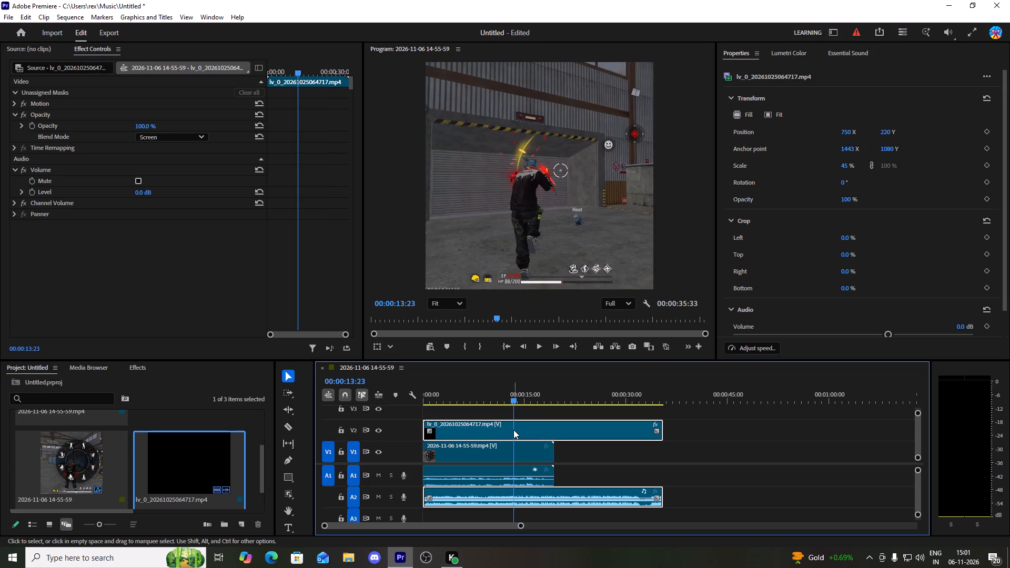
pyautogui.moveTo(513, 430); pyautogui.dragTo(519, 430)
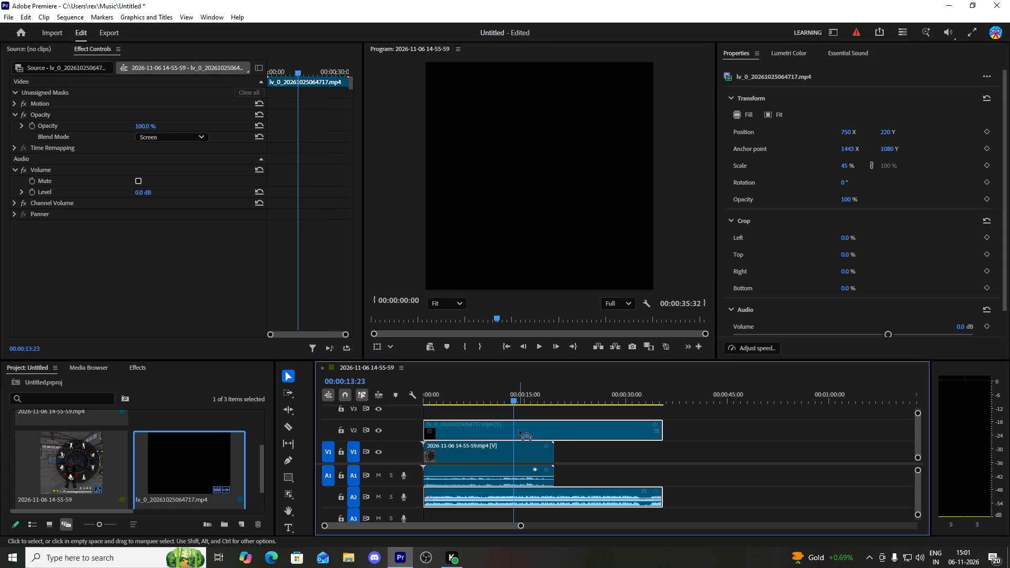
pyautogui.moveTo(519, 430); pyautogui.dragTo(518, 431)
pyautogui.moveTo(518, 524); pyautogui.dragTo(441, 530)
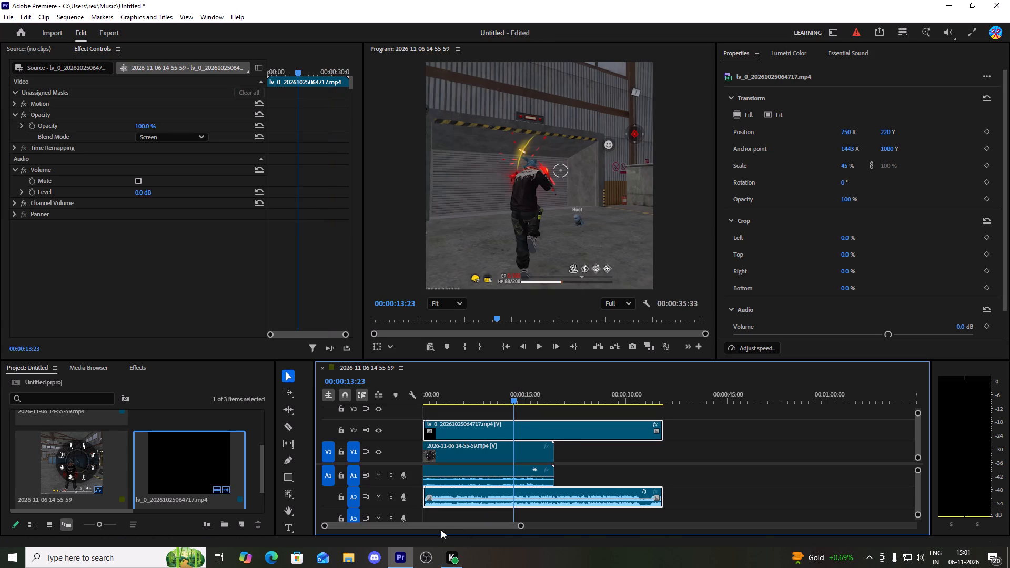
pyautogui.moveTo(441, 530); pyautogui.dragTo(406, 536)
pyautogui.moveTo(520, 526); pyautogui.dragTo(401, 535)
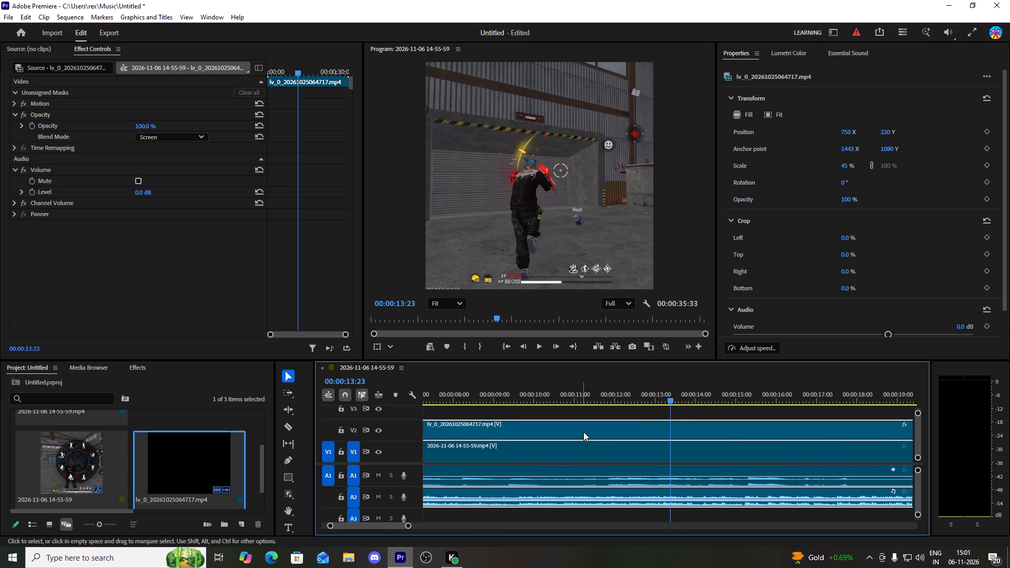
pyautogui.moveTo(669, 400); pyautogui.dragTo(211, 466)
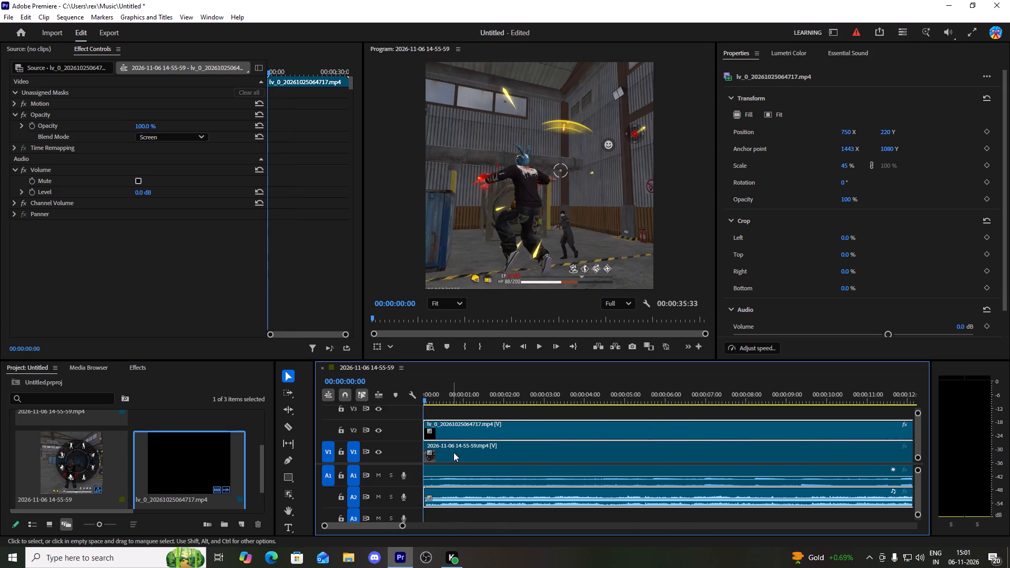
pyautogui.moveTo(464, 430); pyautogui.dragTo(476, 431)
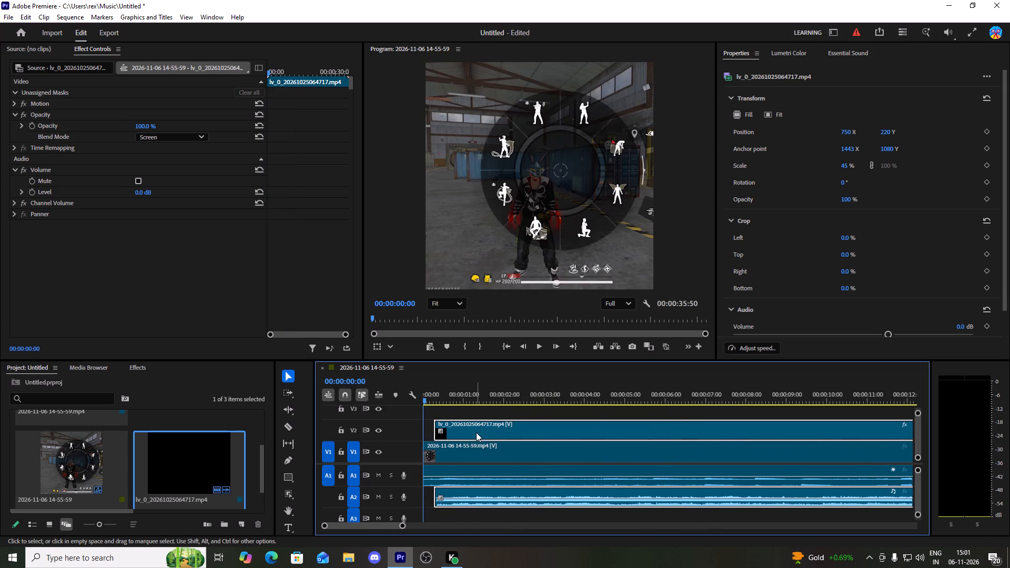
# Play back the sequence from the start to about 00:00:14:14 to check the shifted overlay's timing.
pyautogui.press('space')
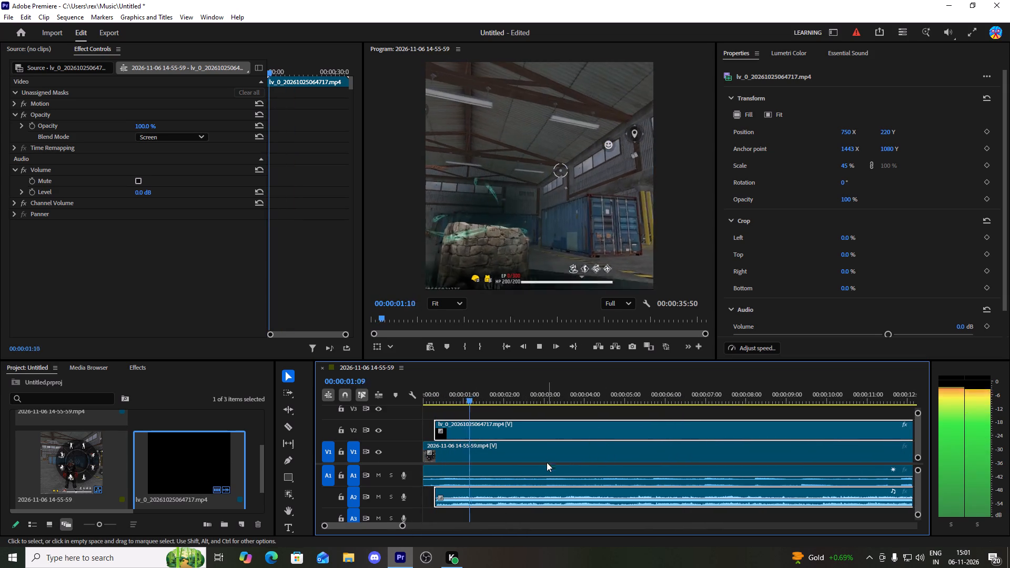
pyautogui.moveTo(402, 526); pyautogui.dragTo(549, 527)
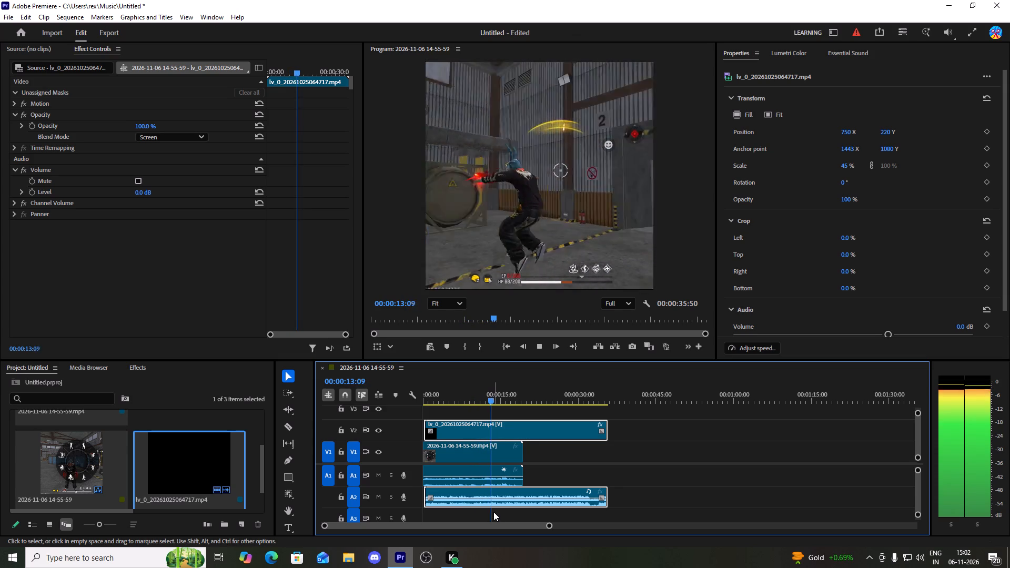
pyautogui.press('space')
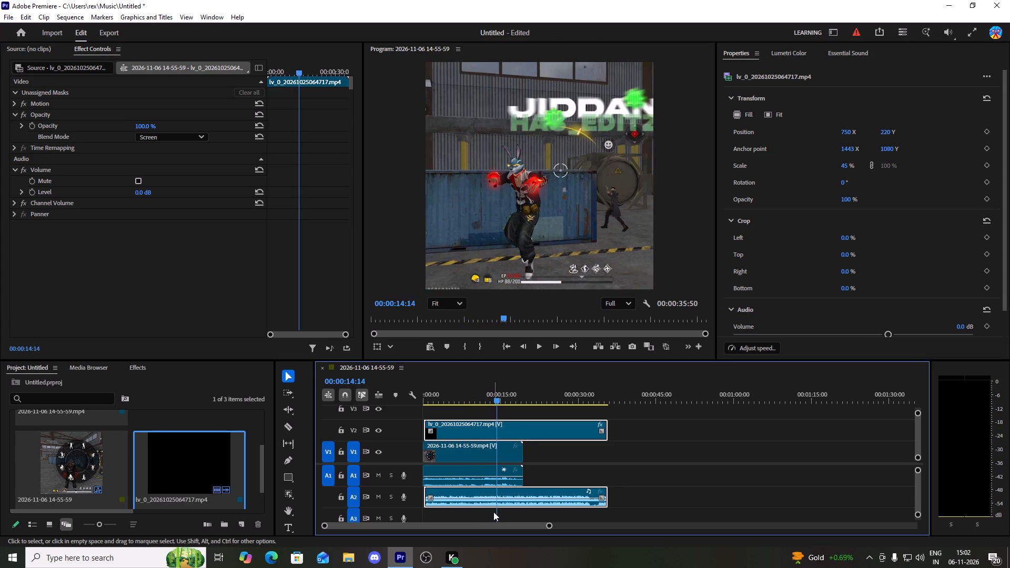
# Split the gameplay clip on V1 and its linked audio at 00:00:14:26.
pyautogui.click(498, 402)
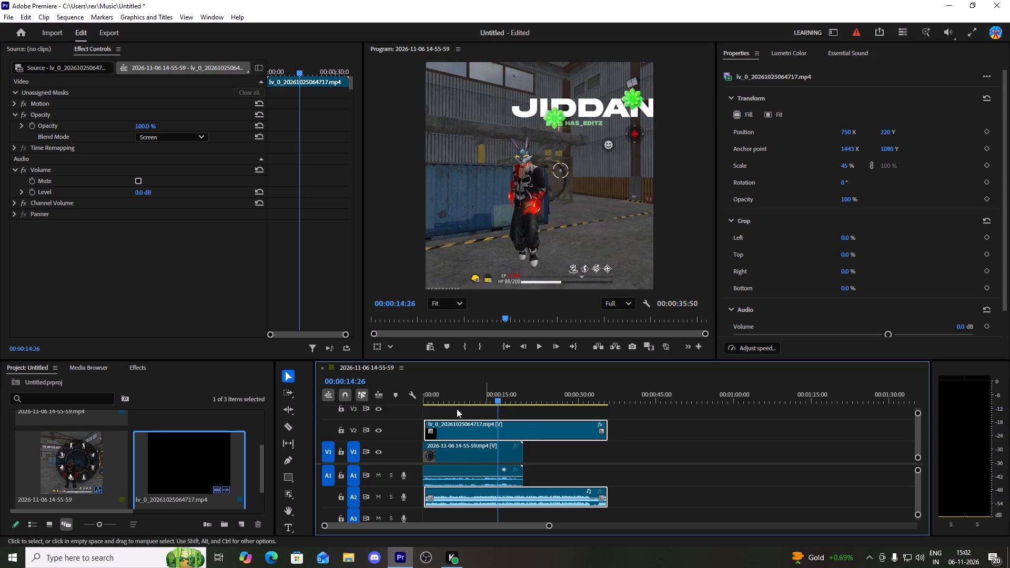
pyautogui.click(288, 427)
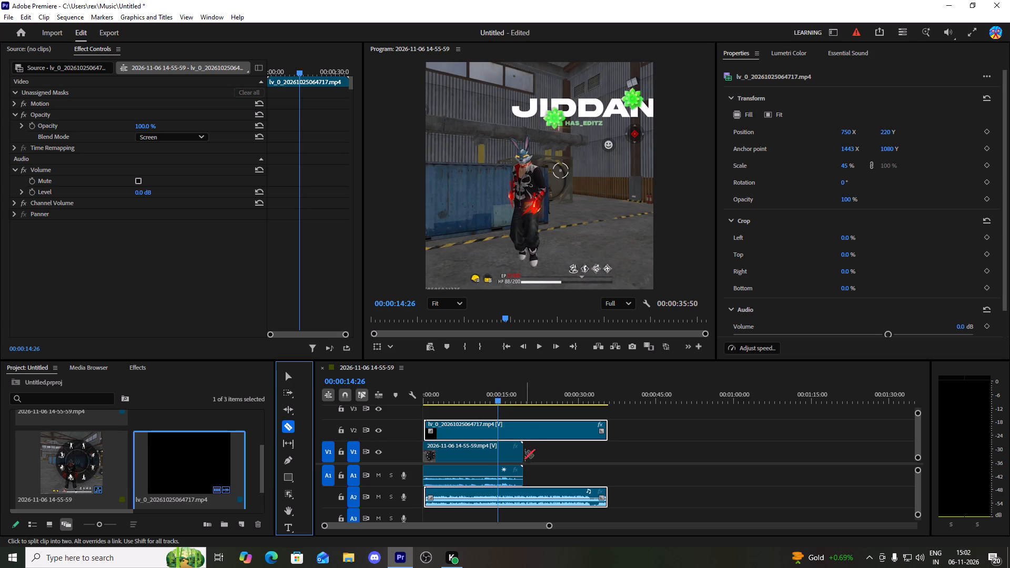
pyautogui.moveTo(548, 526); pyautogui.dragTo(423, 540)
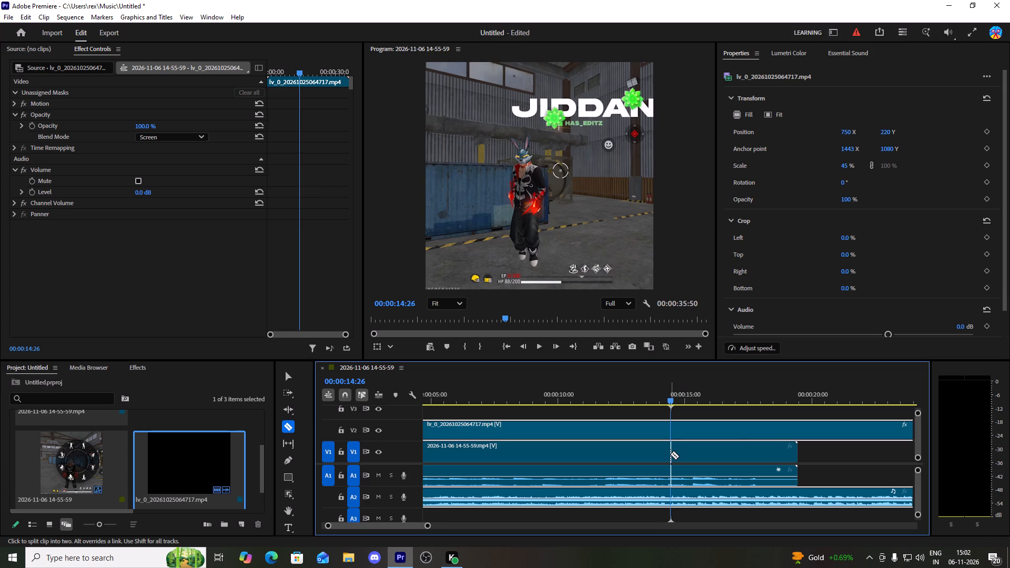
pyautogui.click(670, 454)
pyautogui.click(286, 373)
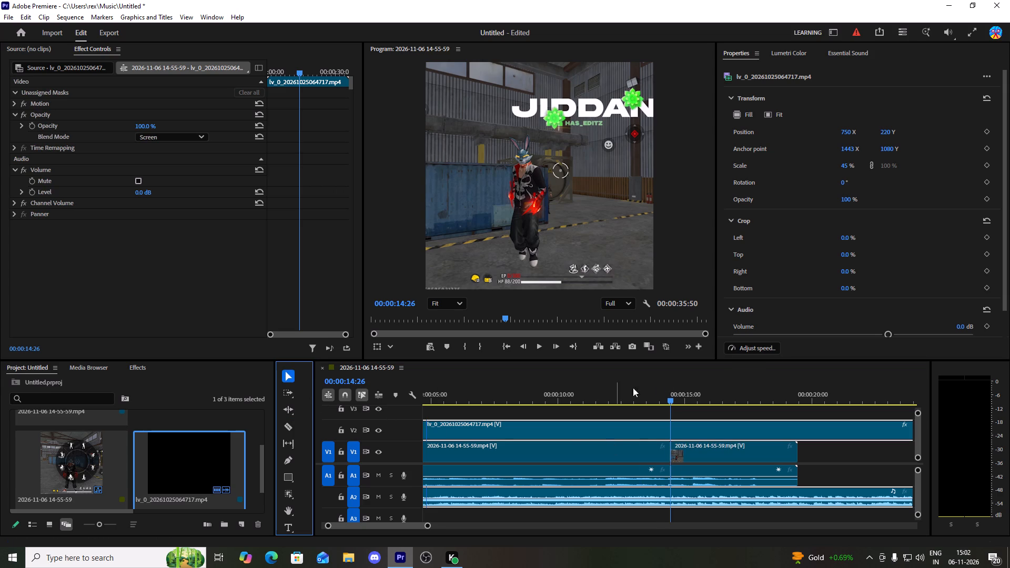
# Split the gameplay clip on V1 again at 00:00:14:33, isolating a segment a few frames long.
pyautogui.click(669, 402)
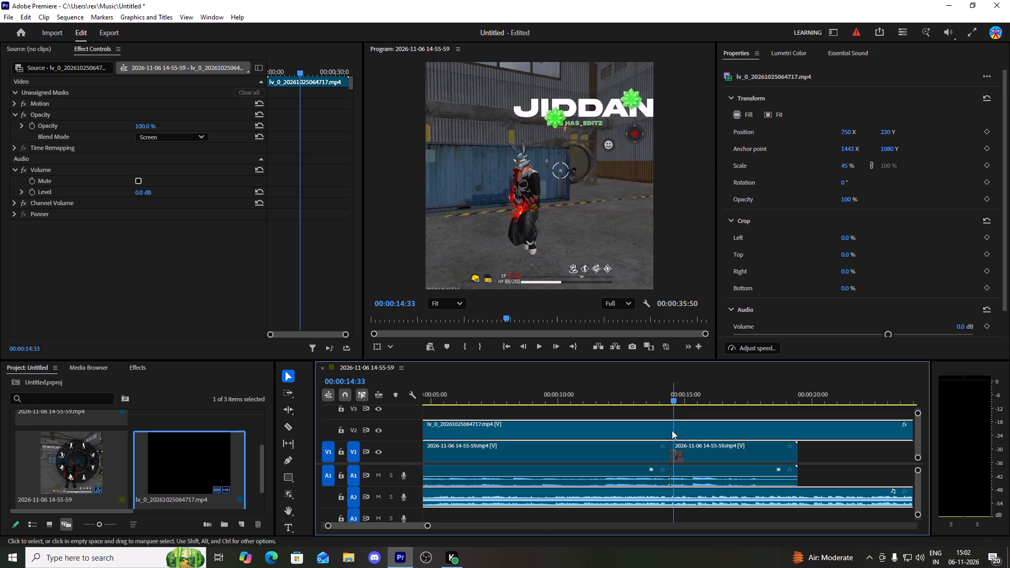
pyautogui.moveTo(428, 529); pyautogui.dragTo(423, 529)
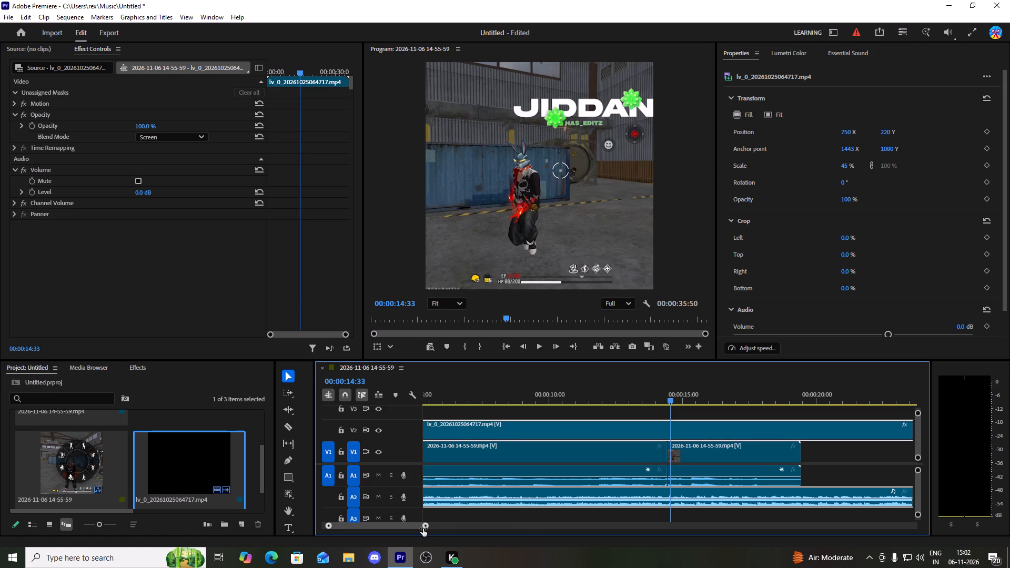
pyautogui.moveTo(423, 529); pyautogui.dragTo(376, 539)
pyautogui.click(288, 424)
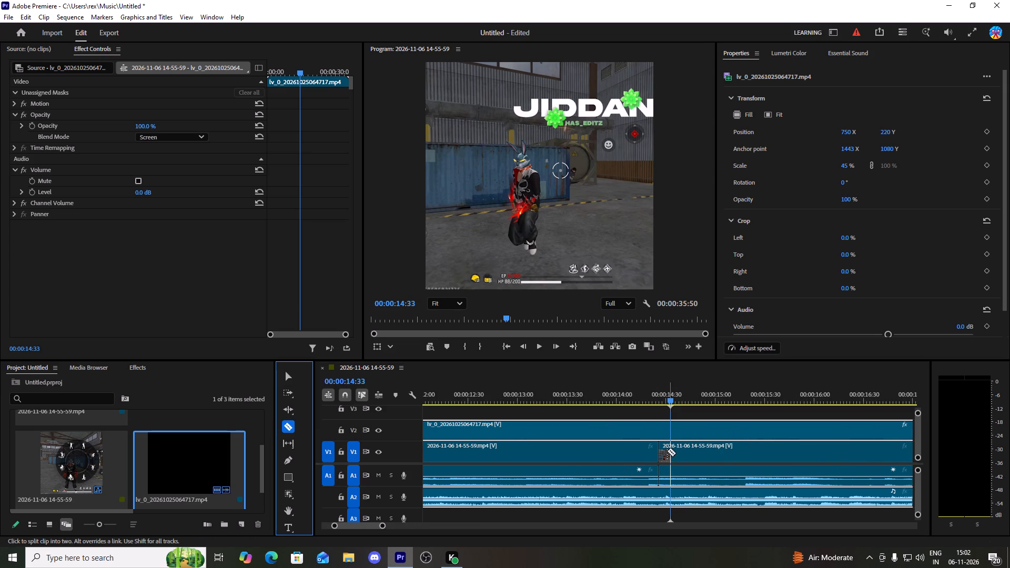
pyautogui.click(670, 451)
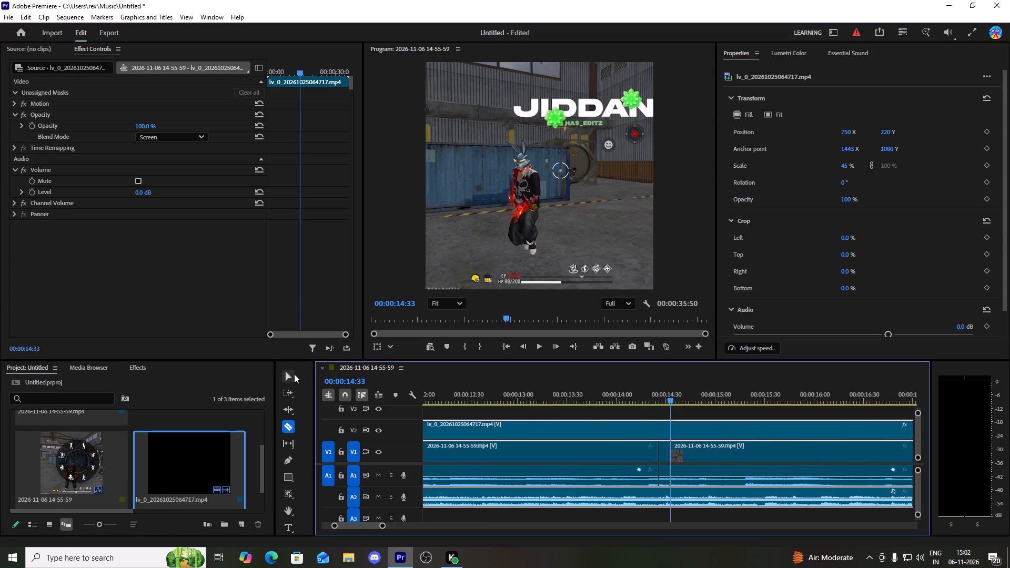
pyautogui.click(292, 374)
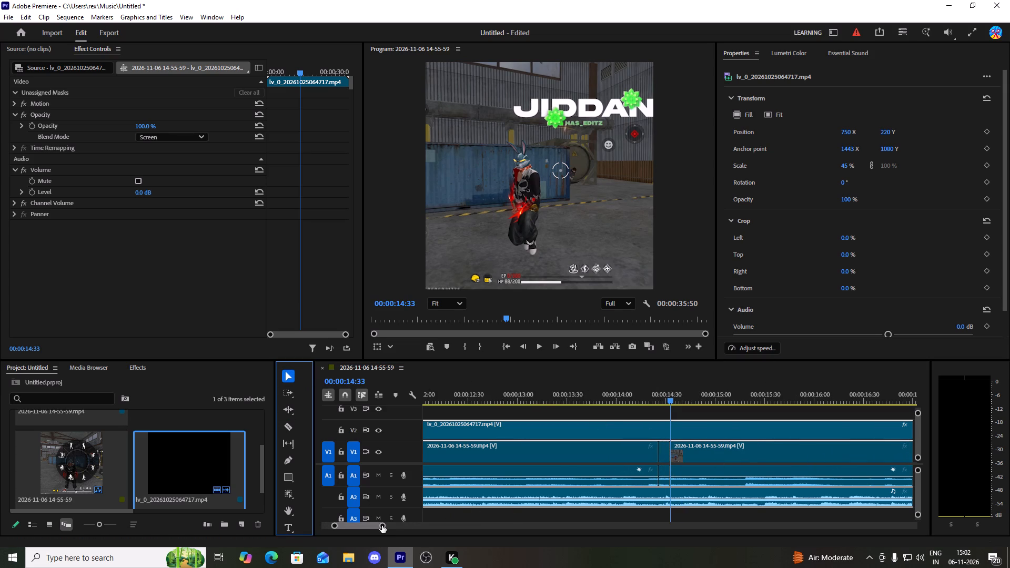
# Move the last gameplay segment on V1 and its audio later so it starts at about 00:00:23.
pyautogui.moveTo(382, 525); pyautogui.dragTo(496, 528)
pyautogui.moveTo(581, 457); pyautogui.dragTo(663, 456)
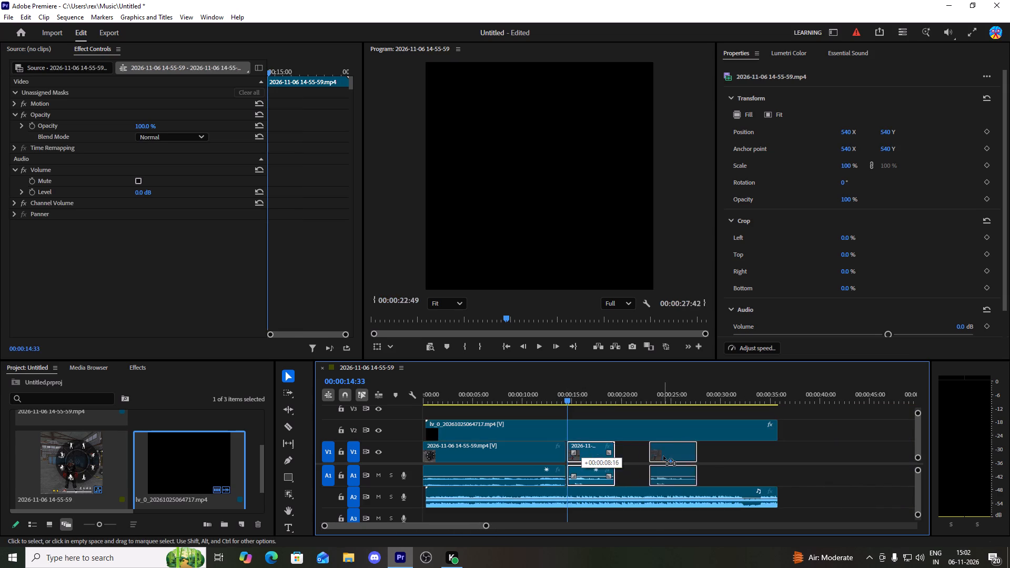
pyautogui.moveTo(663, 456); pyautogui.dragTo(668, 458)
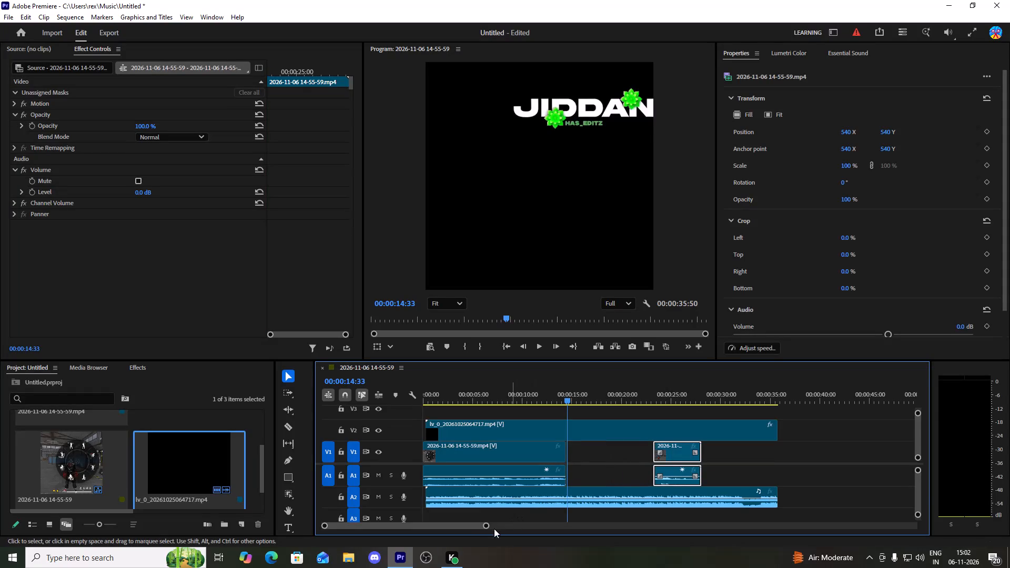
# Slow the short gameplay segment before the gap to 1% speed, using Optical flow time interpolation.
pyautogui.moveTo(483, 524); pyautogui.dragTo(417, 529)
pyautogui.moveTo(484, 525); pyautogui.dragTo(433, 529)
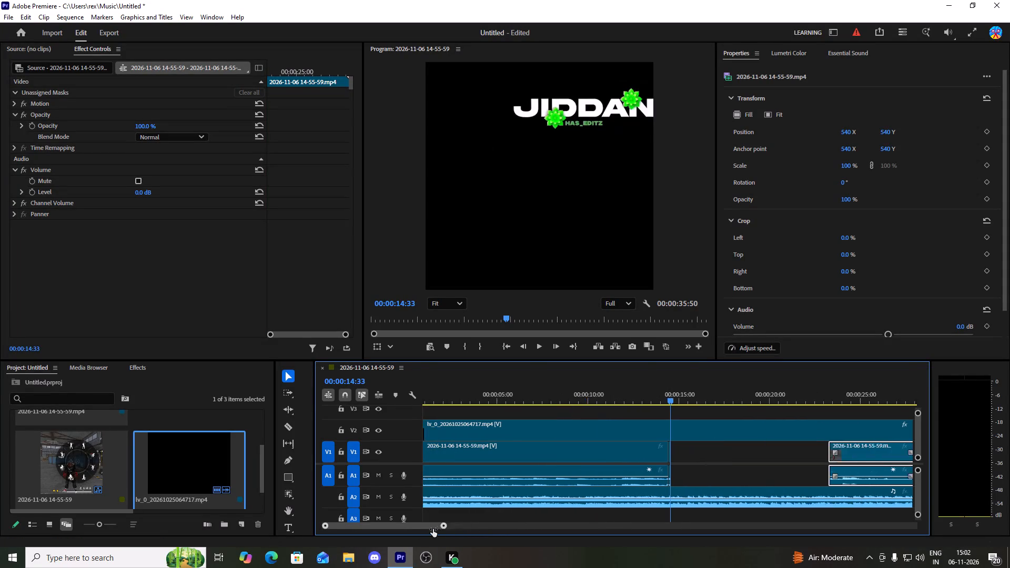
pyautogui.moveTo(433, 529); pyautogui.dragTo(428, 531)
pyautogui.click(670, 457)
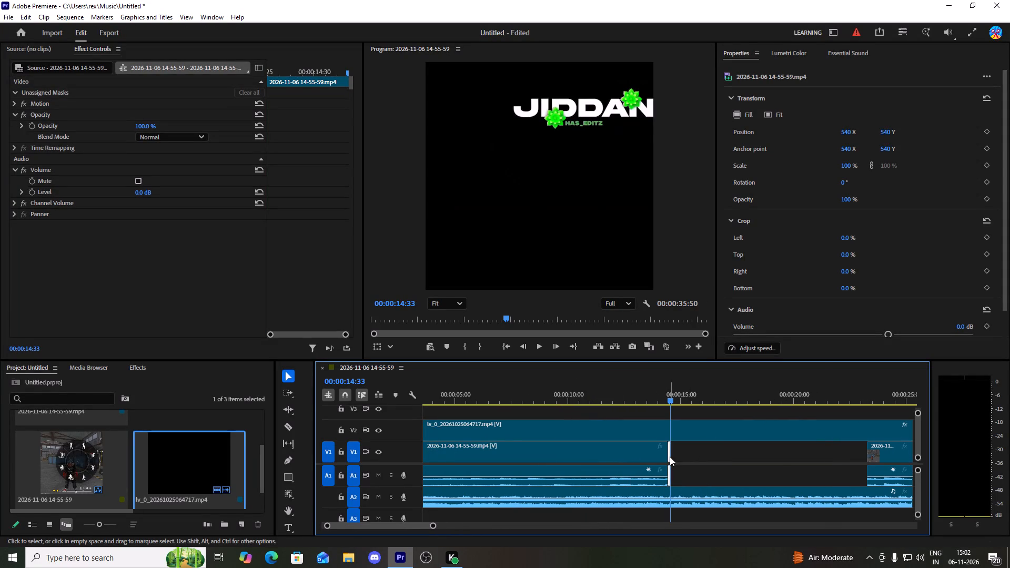
pyautogui.rightClick(670, 457)
pyautogui.click(726, 310)
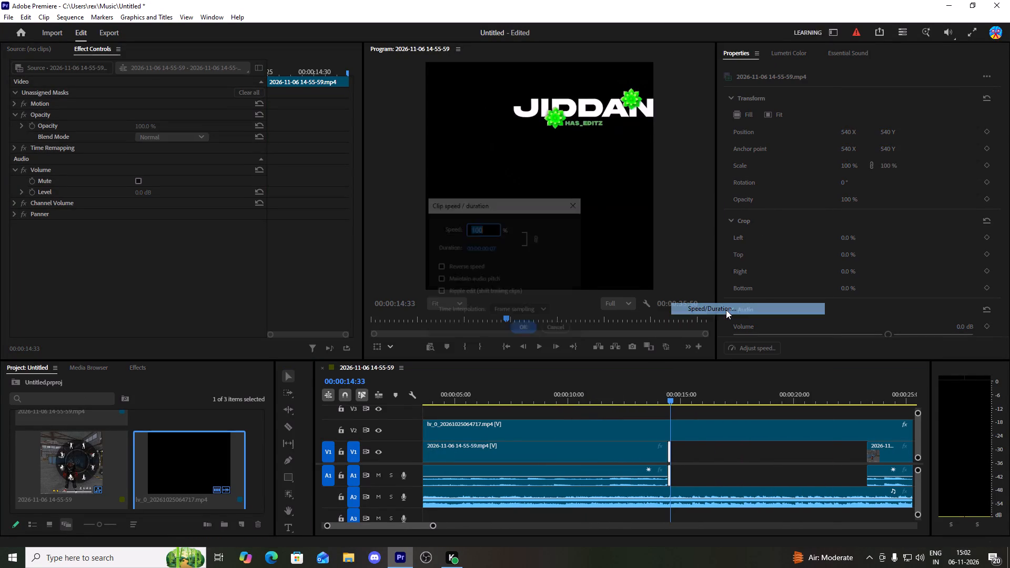
pyautogui.press('1')
pyautogui.click(523, 310)
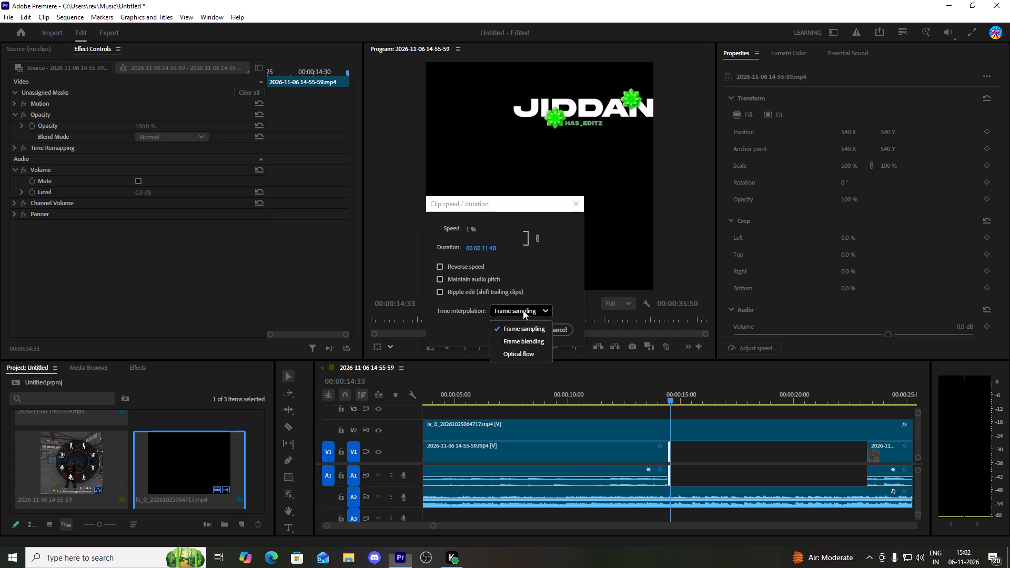
pyautogui.click(526, 351)
pyautogui.click(532, 331)
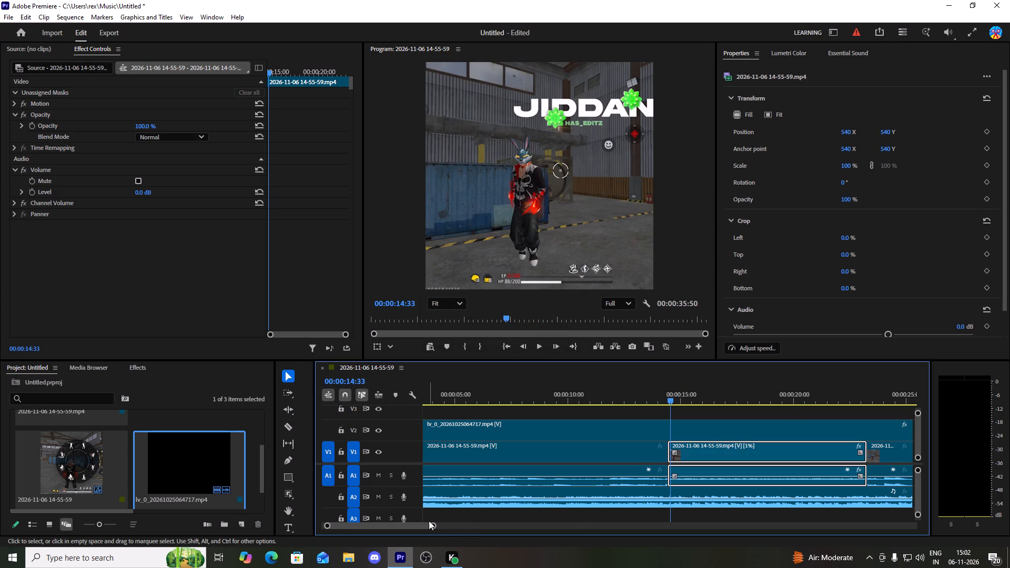
# Play back the slowed segment and the following gameplay from 00:00:14:33 to about 00:00:24:37.
pyautogui.moveTo(433, 526); pyautogui.dragTo(517, 526)
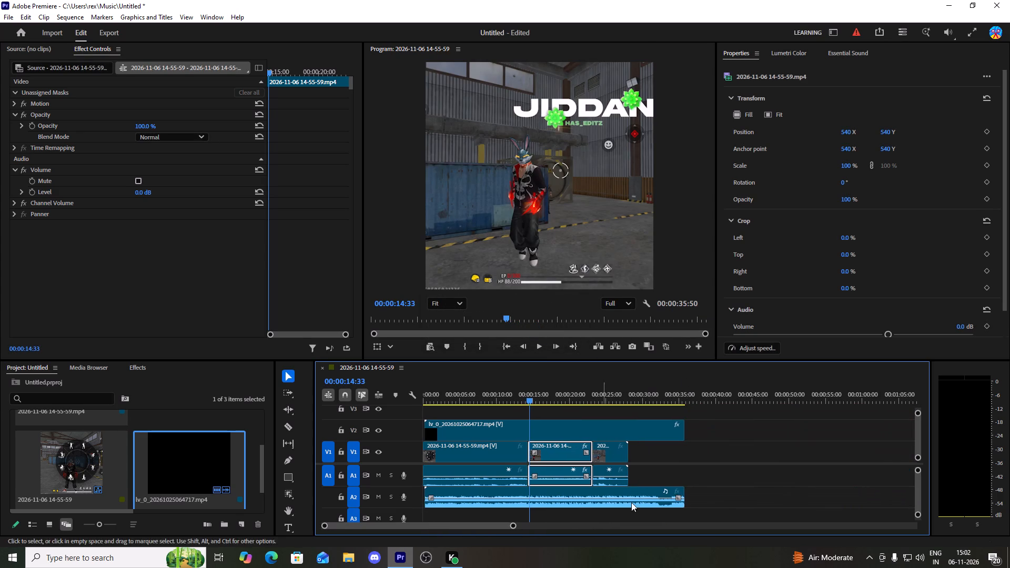
pyautogui.press('space')
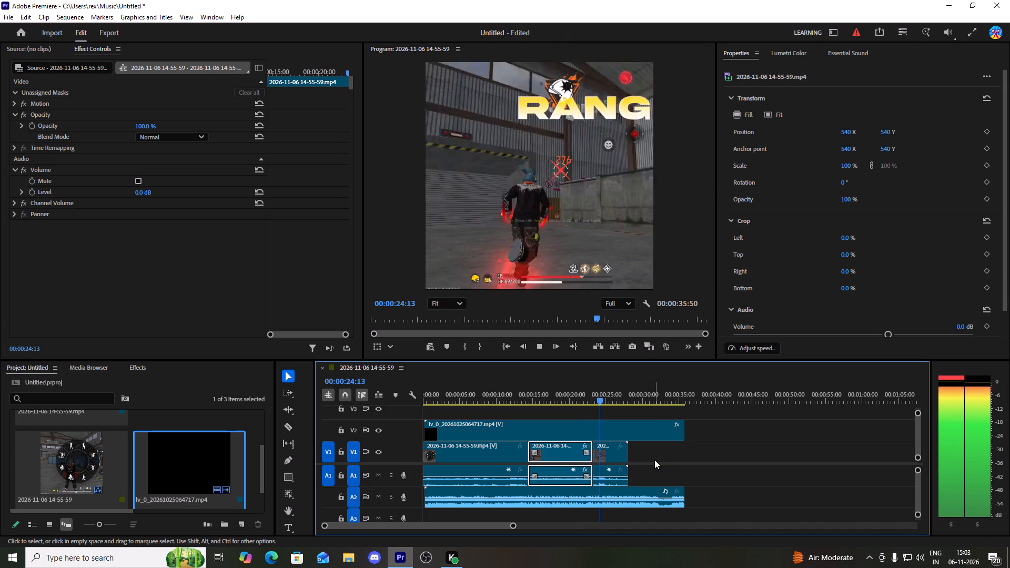
pyautogui.press('space')
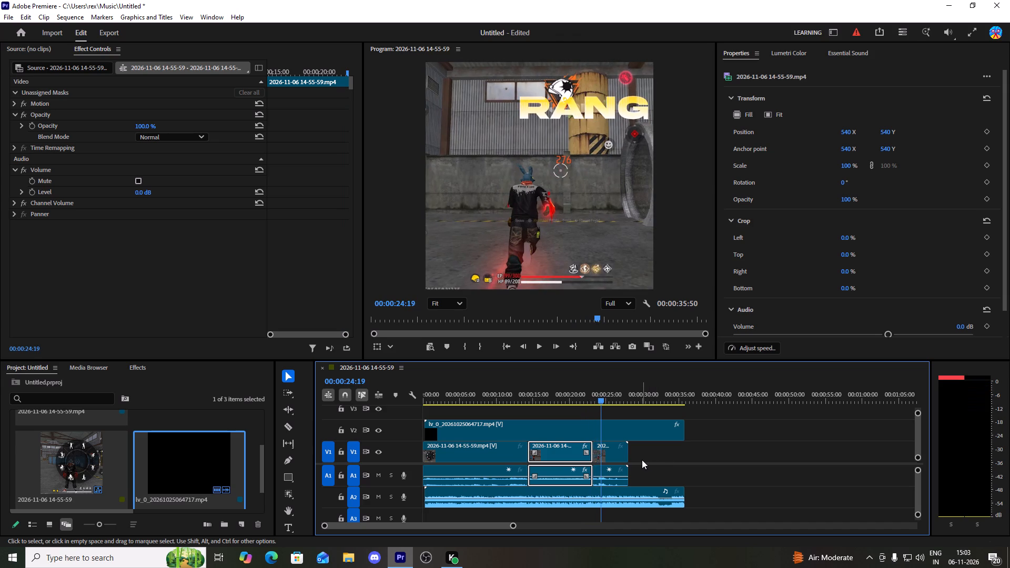
pyautogui.press('space')
pyautogui.press('space')
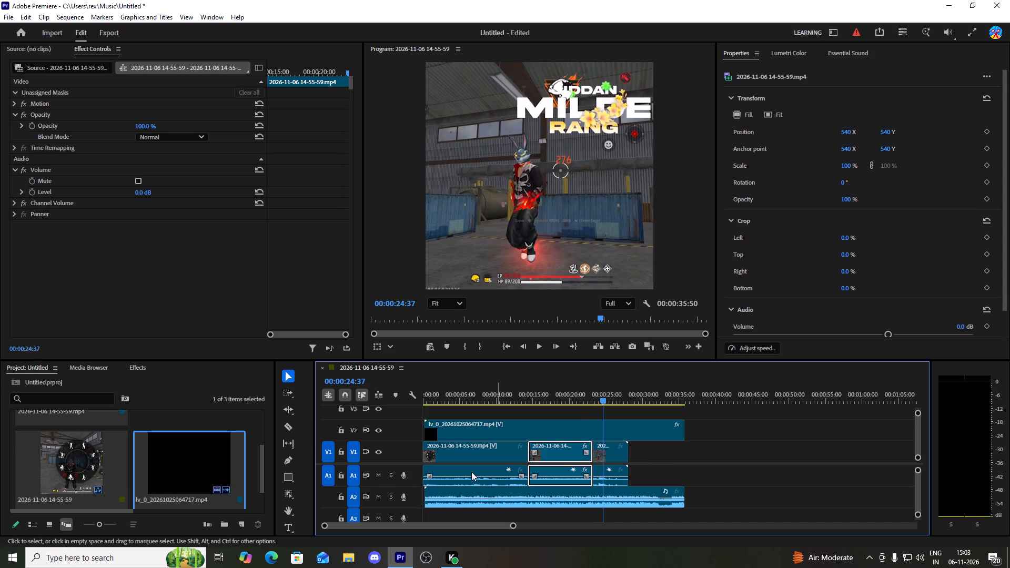
# Split the last gameplay segment on V1 at 00:00:24:37 and again at 00:00:24:49, isolating a 12-frame piece.
pyautogui.moveTo(511, 525); pyautogui.dragTo(406, 525)
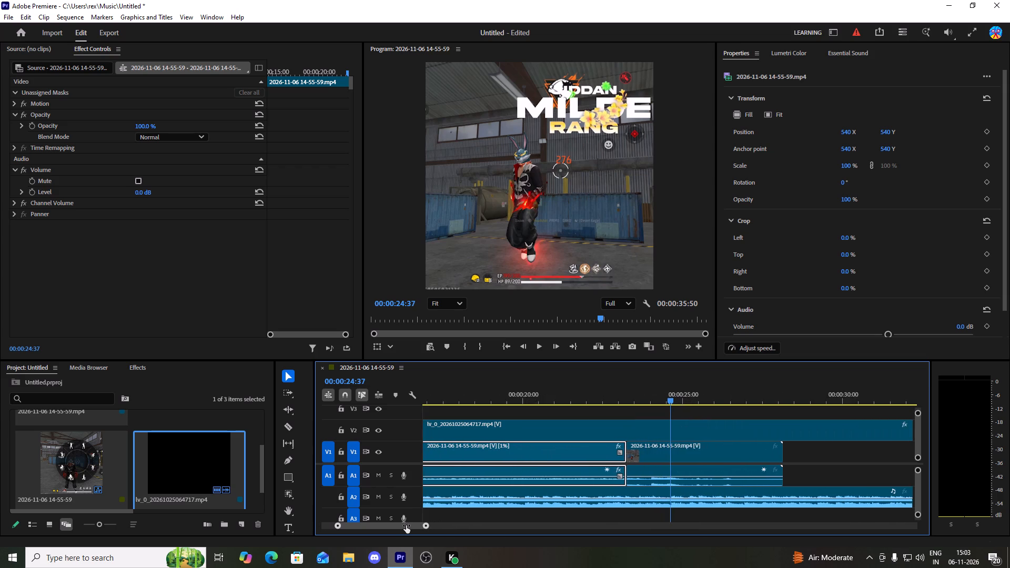
pyautogui.moveTo(406, 525); pyautogui.dragTo(405, 525)
pyautogui.click(286, 429)
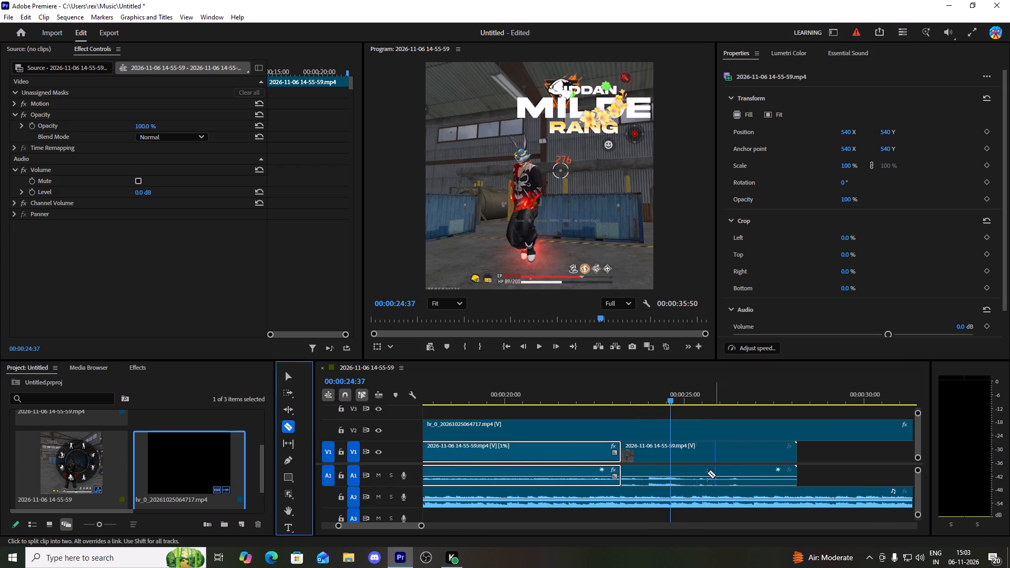
pyautogui.click(670, 457)
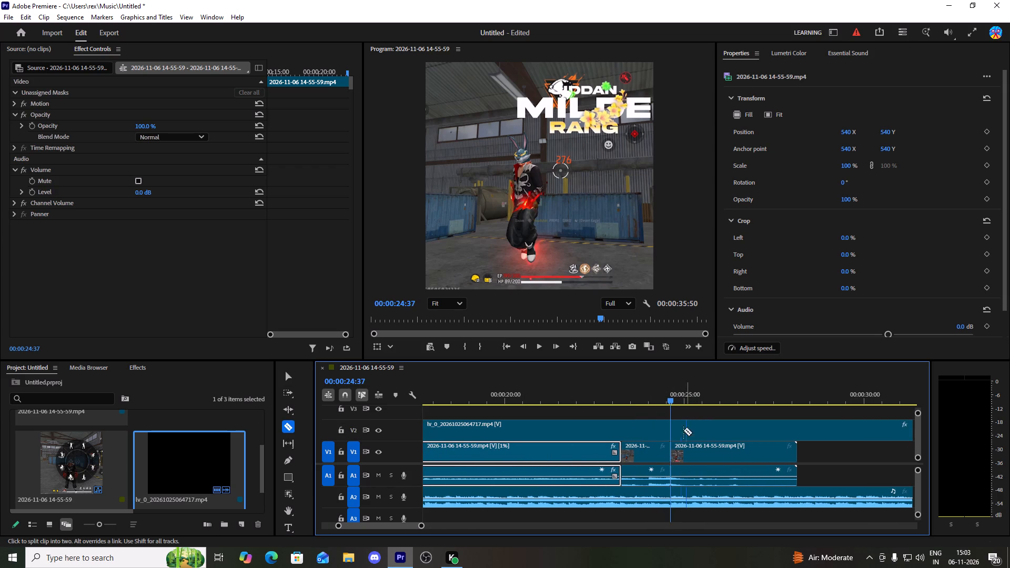
pyautogui.moveTo(672, 402); pyautogui.dragTo(676, 405)
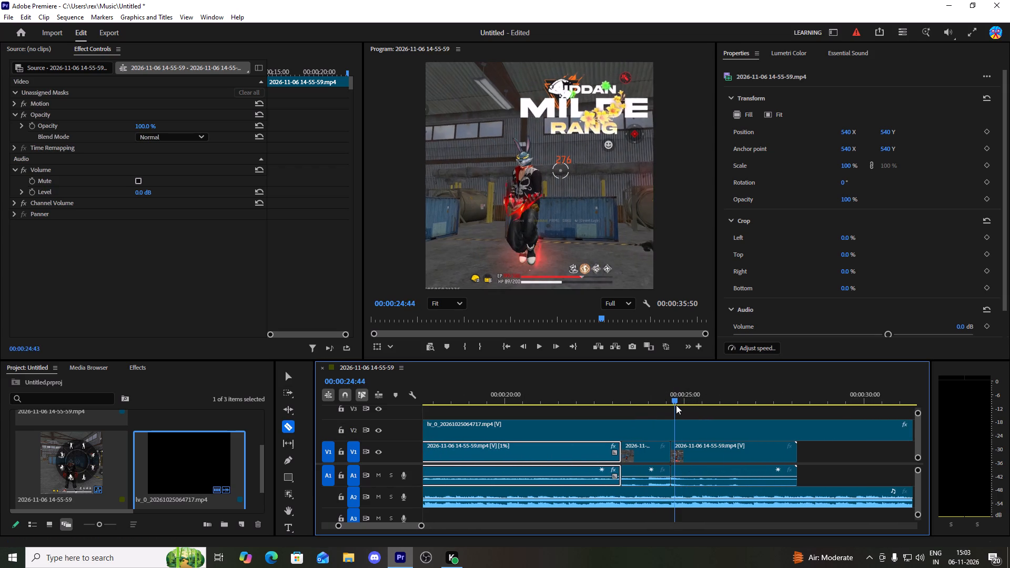
pyautogui.moveTo(676, 405); pyautogui.dragTo(680, 408)
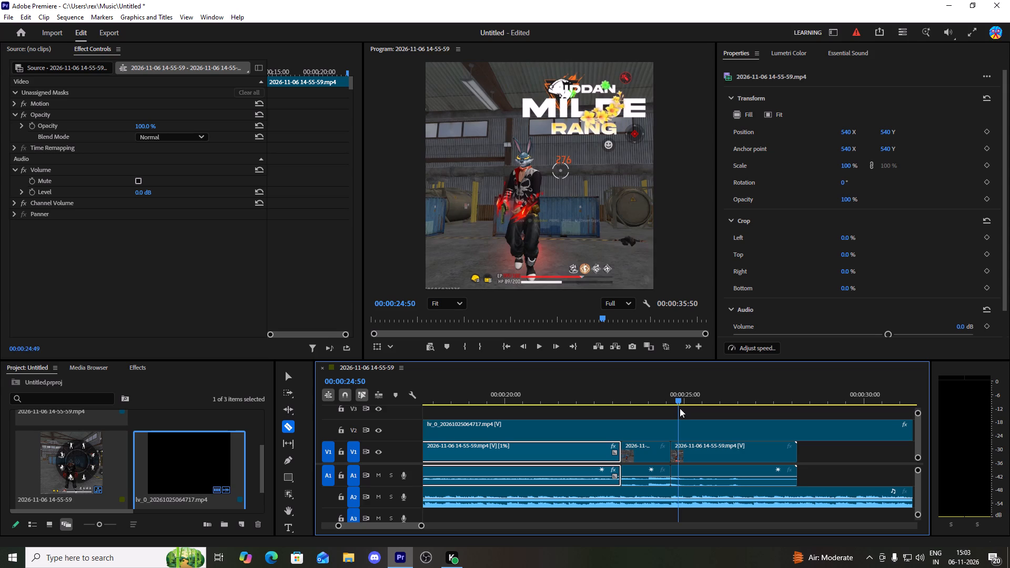
pyautogui.moveTo(680, 408); pyautogui.dragTo(679, 409)
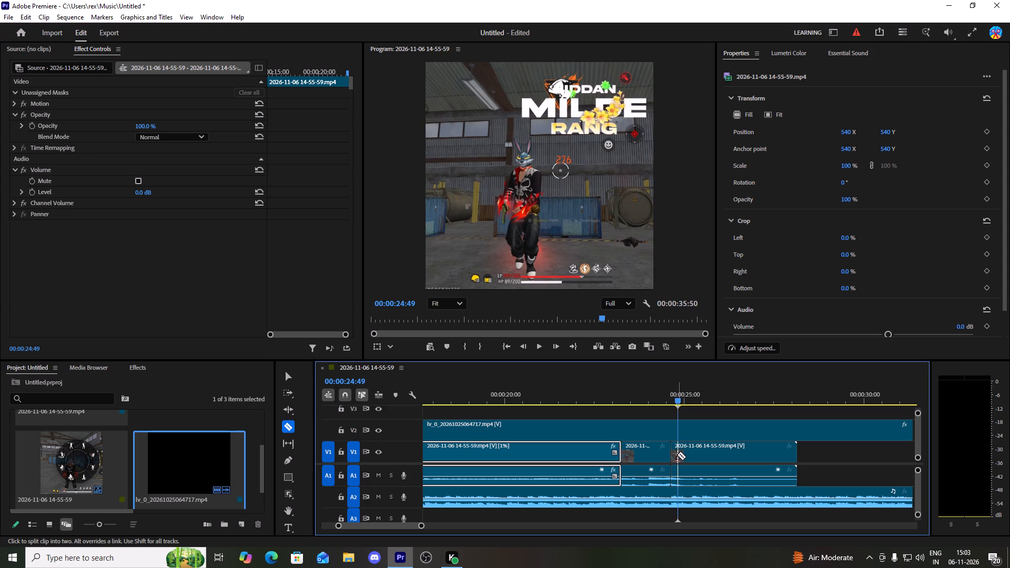
pyautogui.click(677, 454)
# Delete the gameplay remainder on V1 and its audio after 00:00:24:49.
pyautogui.click(284, 374)
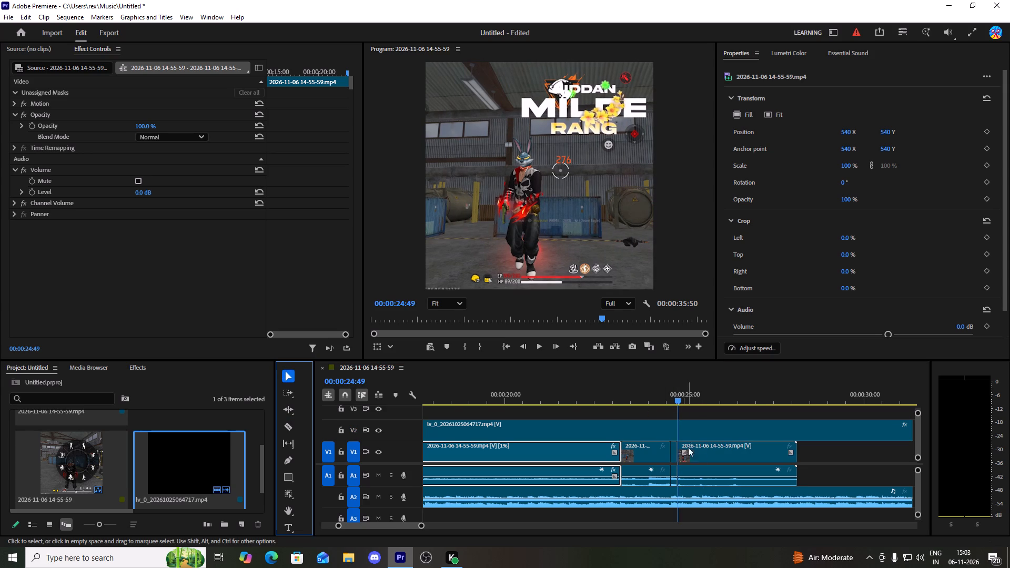
pyautogui.click(710, 452)
pyautogui.press('Delete')
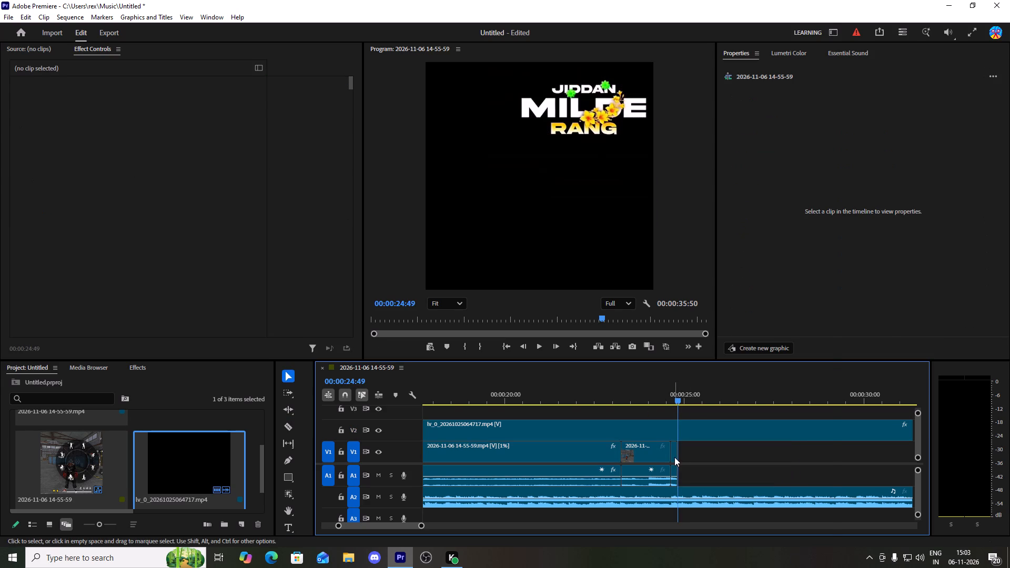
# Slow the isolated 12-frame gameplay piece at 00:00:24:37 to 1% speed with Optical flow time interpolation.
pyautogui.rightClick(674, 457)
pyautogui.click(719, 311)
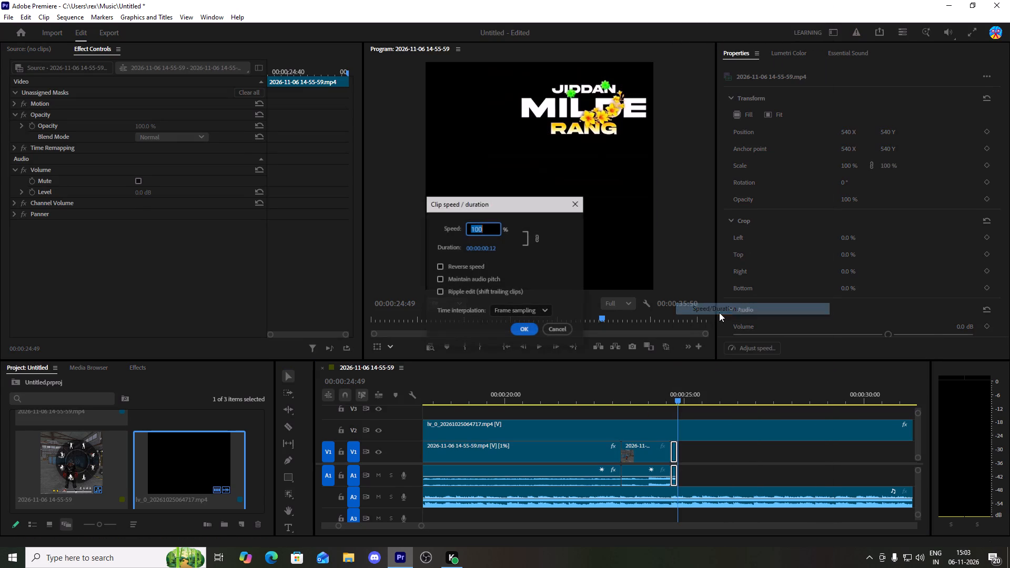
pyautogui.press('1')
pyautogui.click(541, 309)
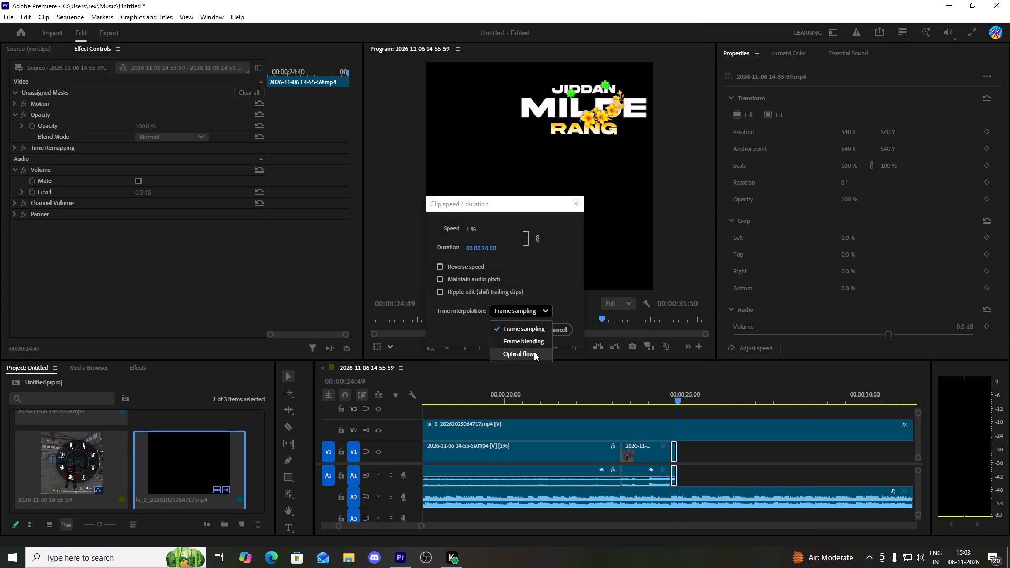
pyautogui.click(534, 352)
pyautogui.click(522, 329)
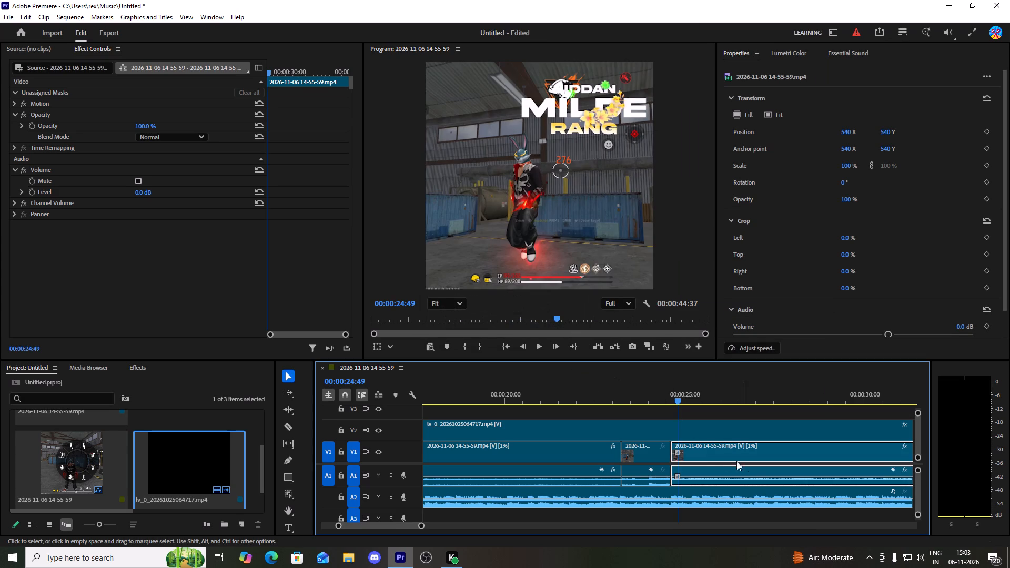
# Set the speed of the last gameplay segment on V1 to 2% with Optical flow time interpolation.
pyautogui.moveTo(422, 524); pyautogui.dragTo(543, 526)
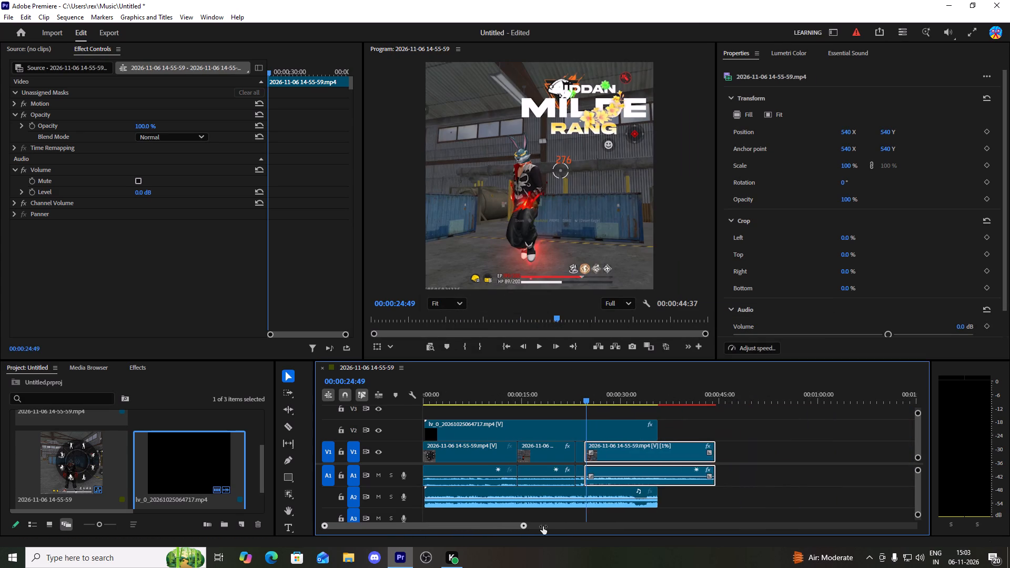
pyautogui.moveTo(543, 526); pyautogui.dragTo(530, 523)
pyautogui.rightClick(665, 450)
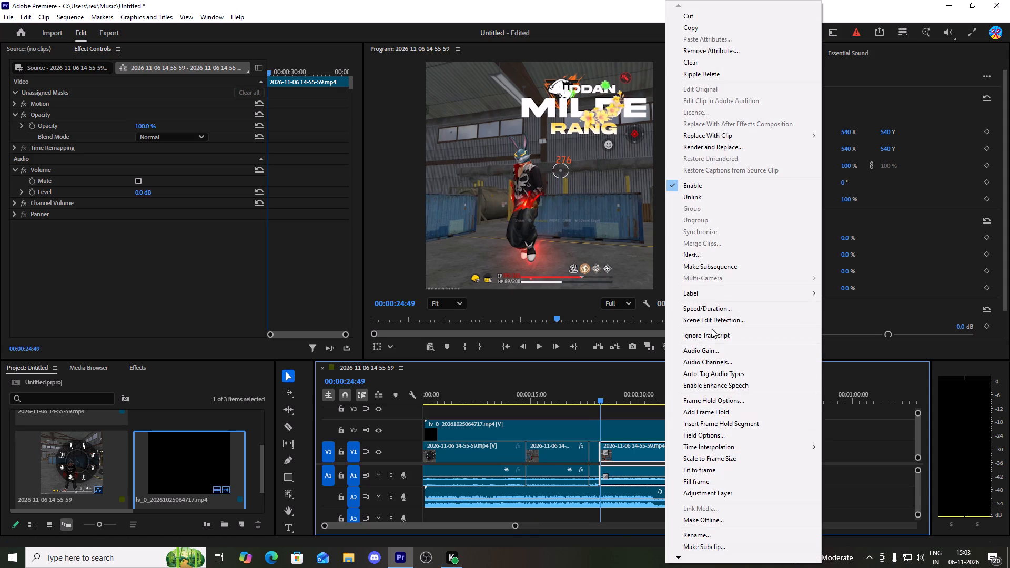
pyautogui.click(701, 307)
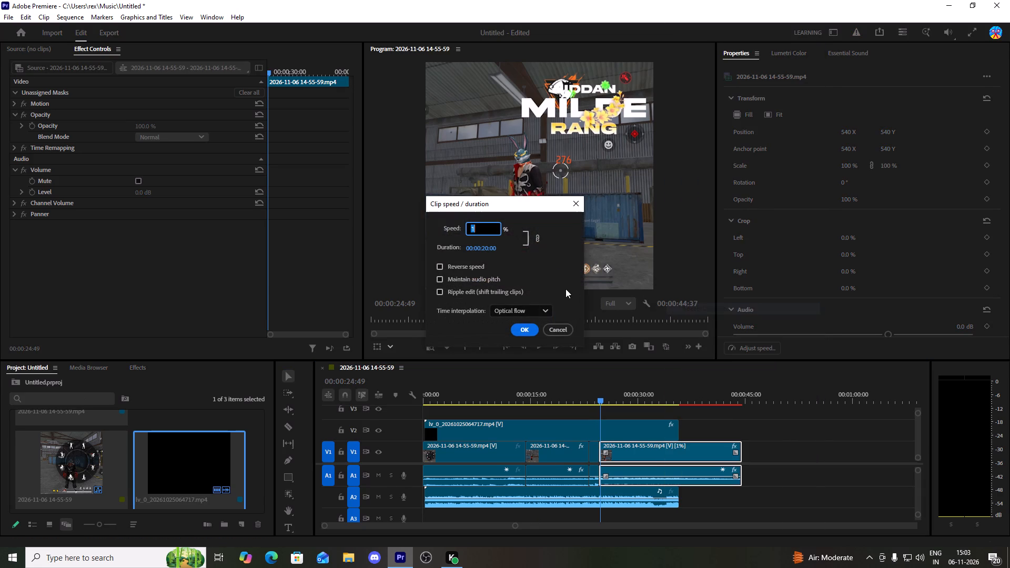
pyautogui.press('2')
pyautogui.click(526, 311)
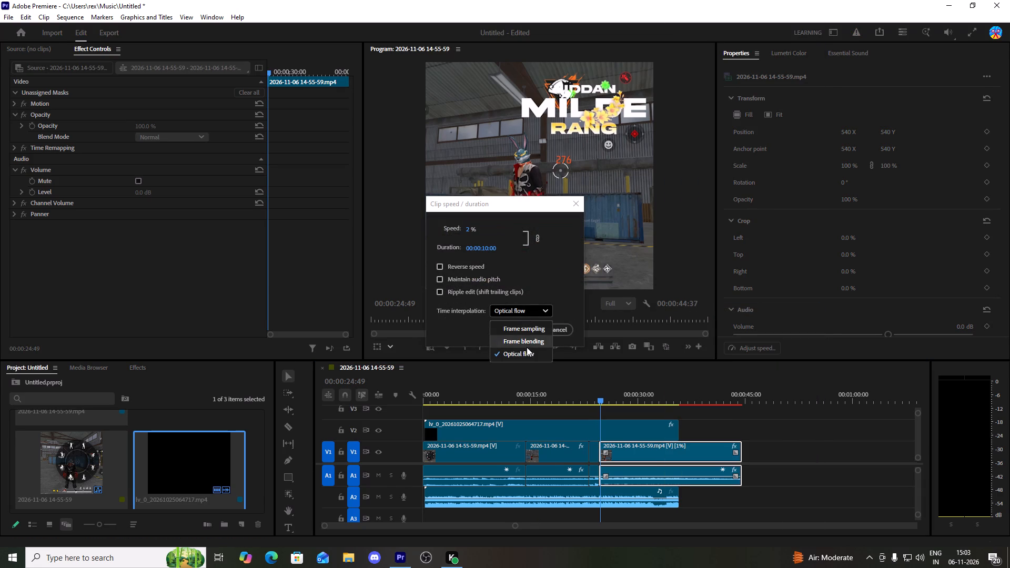
pyautogui.click(527, 350)
pyautogui.click(524, 330)
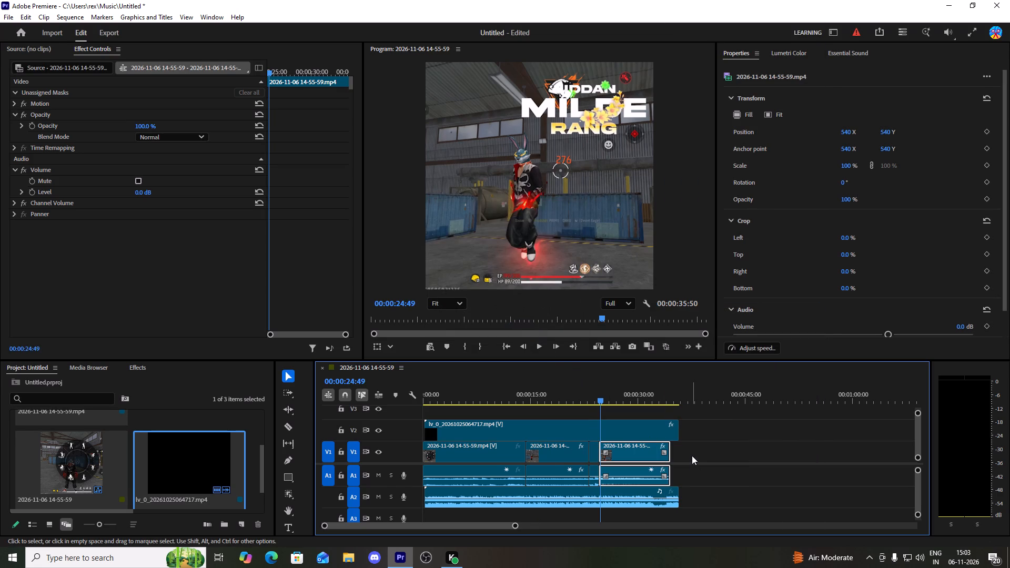
# Play on to 00:00:32:34 and split both the slowed gameplay segment on V1 and the lyric overlay on V2 there.
pyautogui.press('space')
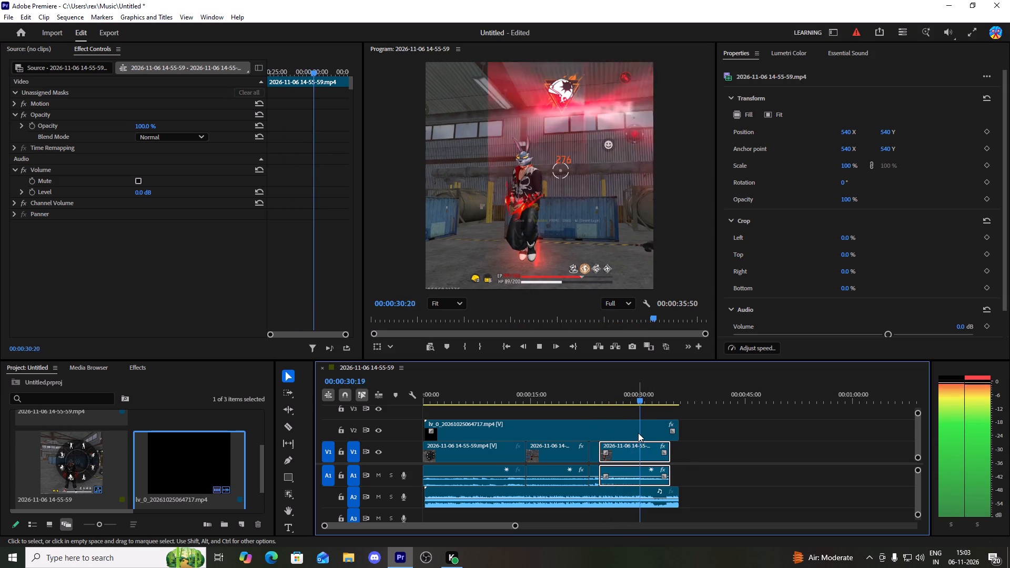
pyautogui.press('space')
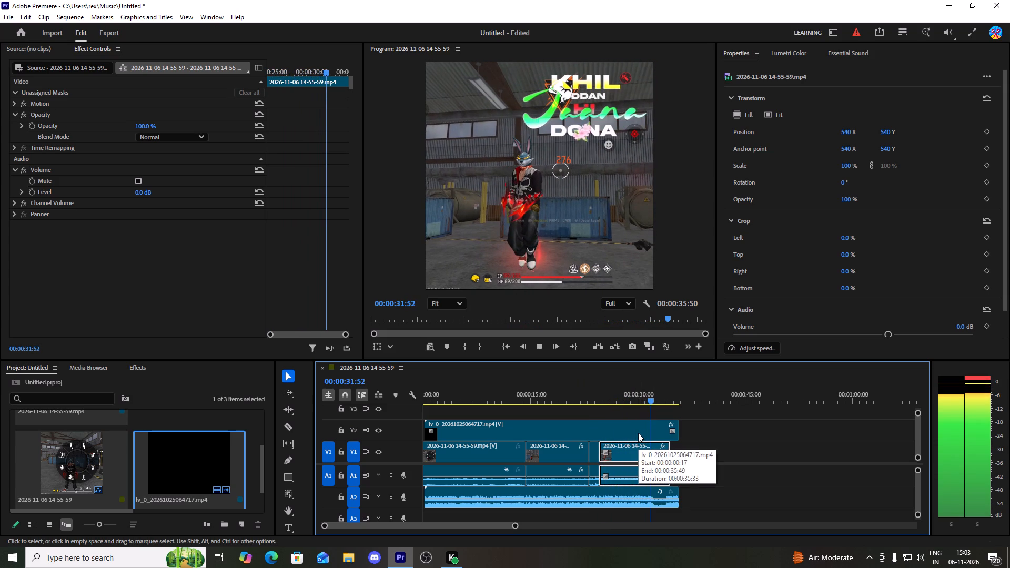
pyautogui.press('space')
pyautogui.press('space')
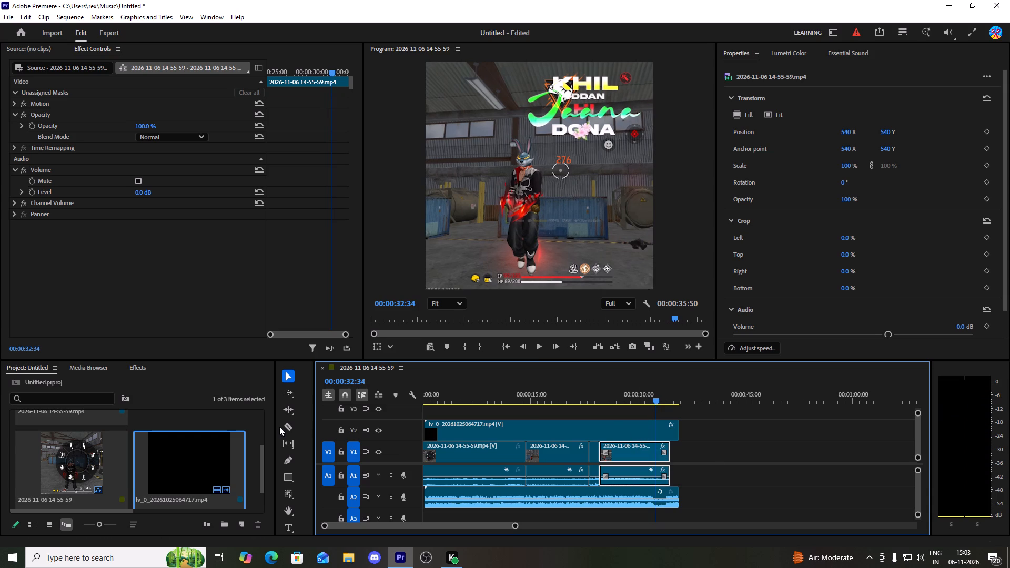
pyautogui.click(286, 428)
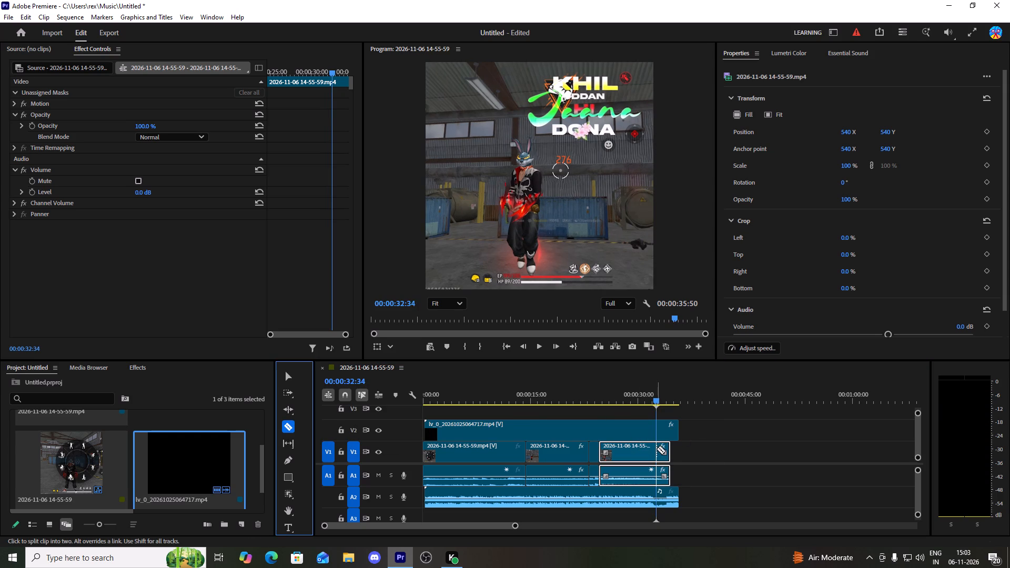
pyautogui.click(656, 449)
pyautogui.click(656, 426)
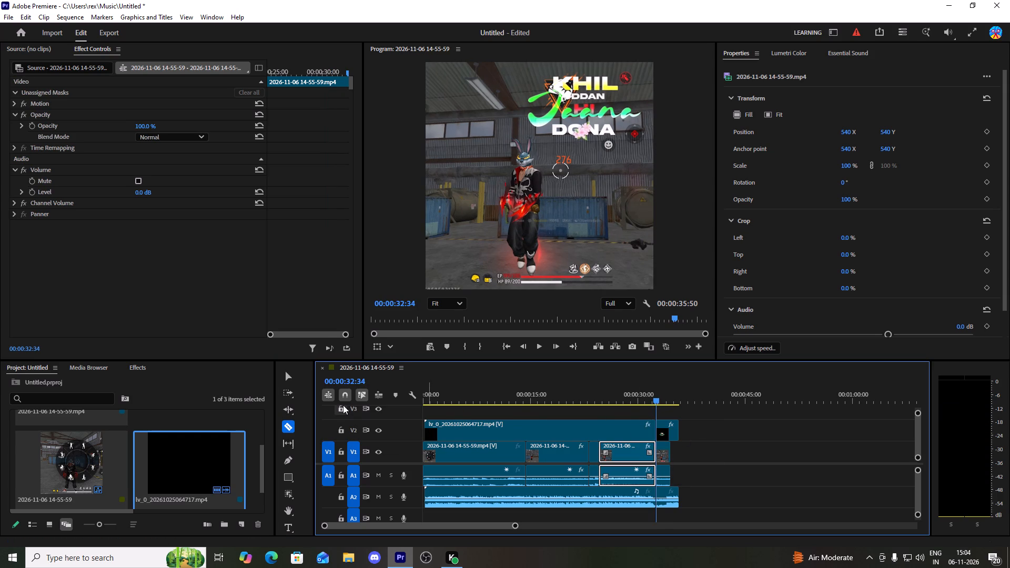
# Delete the leftover lyric overlay and gameplay pieces with their audio after 00:00:32:34.
pyautogui.click(291, 374)
pyautogui.click(671, 429)
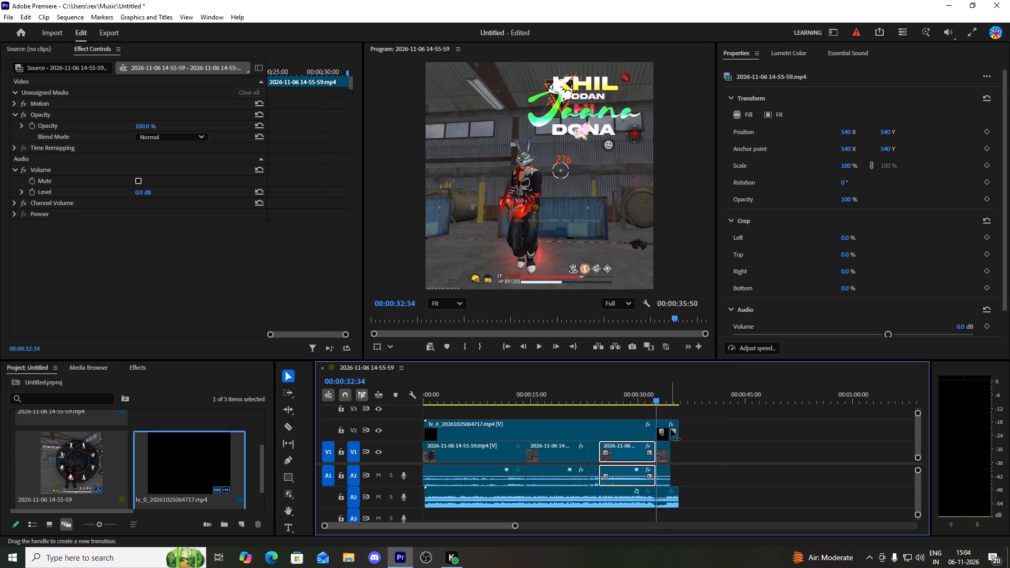
pyautogui.click(666, 423)
pyautogui.press('Delete')
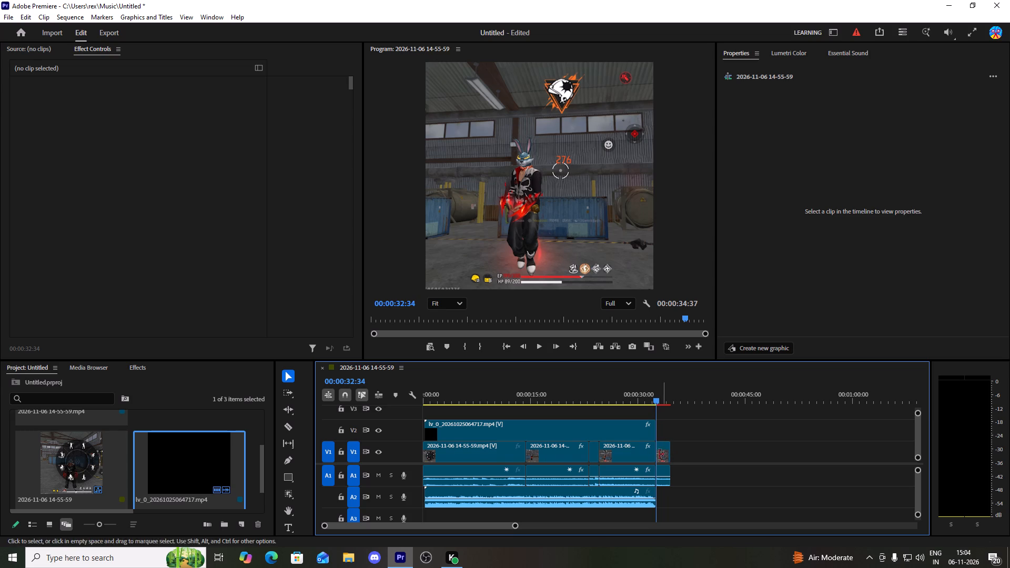
pyautogui.click(661, 451)
pyautogui.press('Delete')
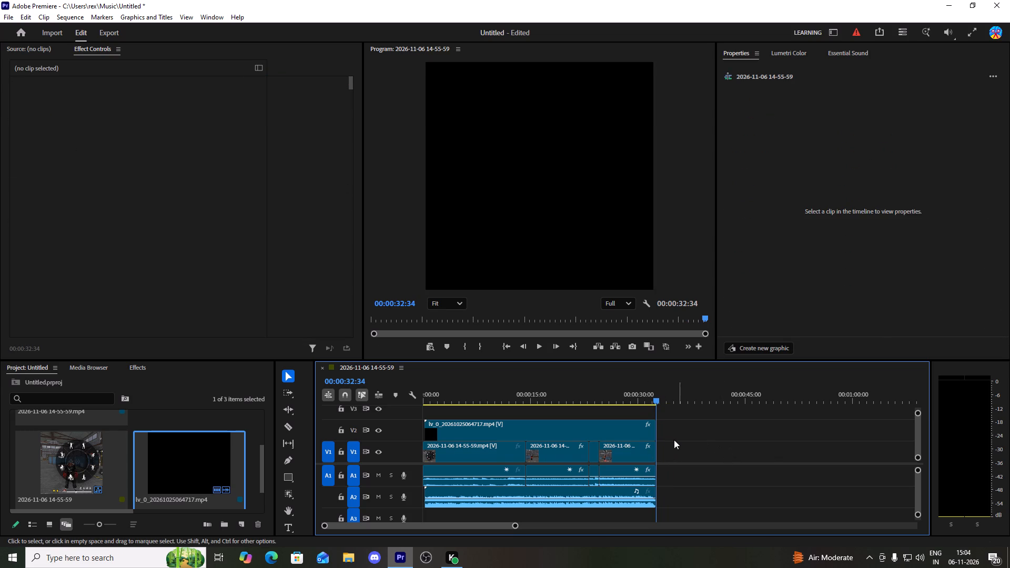
# Play back the trimmed edit from the start of the sequence.
pyautogui.moveTo(658, 399); pyautogui.dragTo(390, 421)
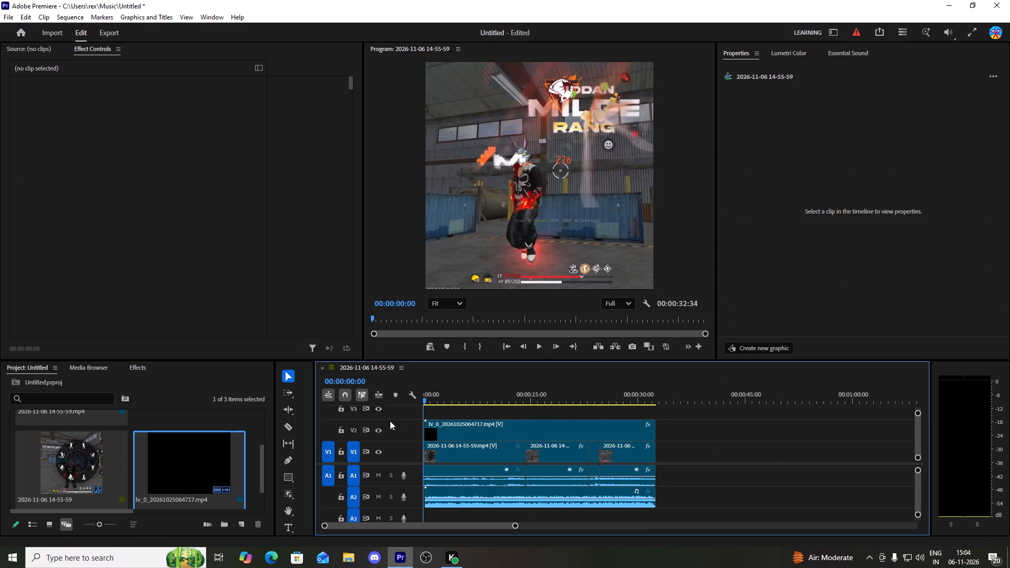
pyautogui.moveTo(390, 421); pyautogui.dragTo(371, 421)
pyautogui.press('space')
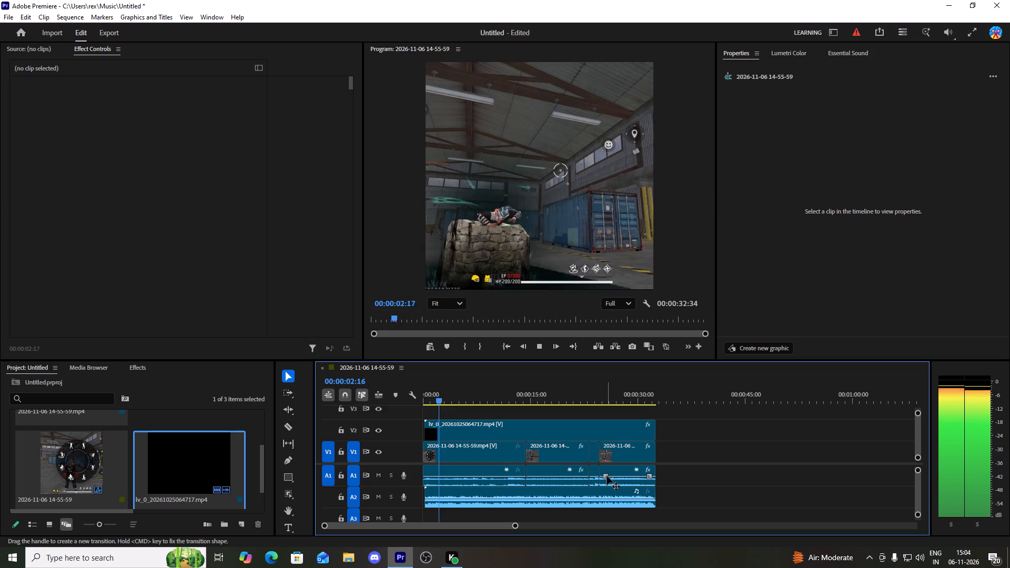
# Raise the volume of the short gameplay segment between the two slowed segments to 8.2 dB and review playback to 00:00:28:28.
pyautogui.click(595, 457)
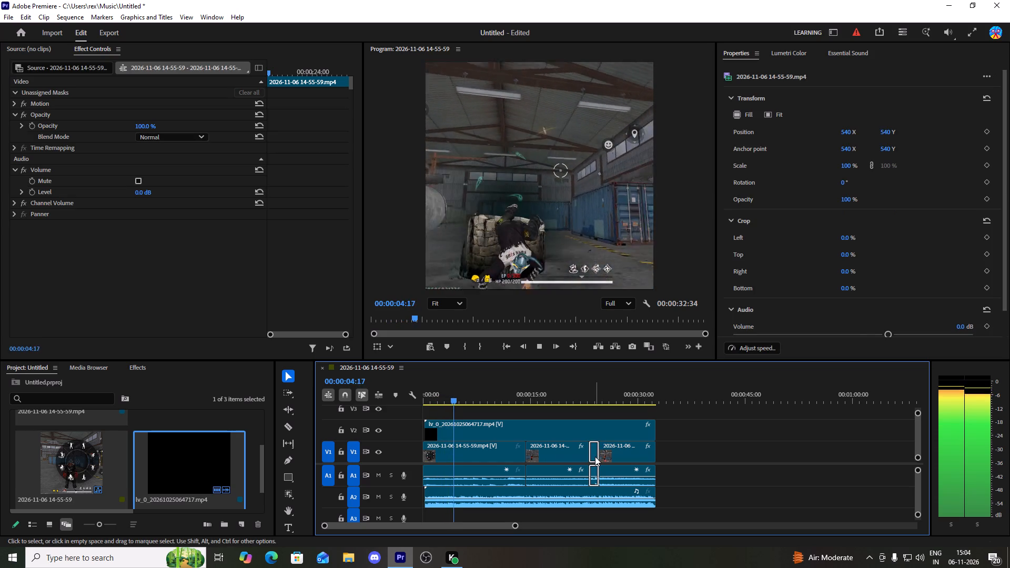
pyautogui.click(940, 334)
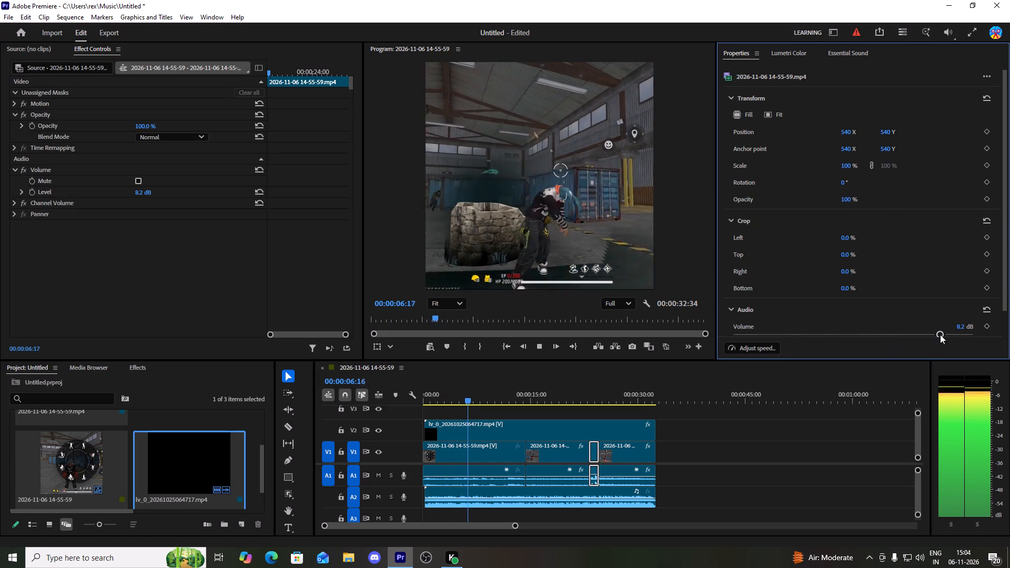
pyautogui.click(775, 471)
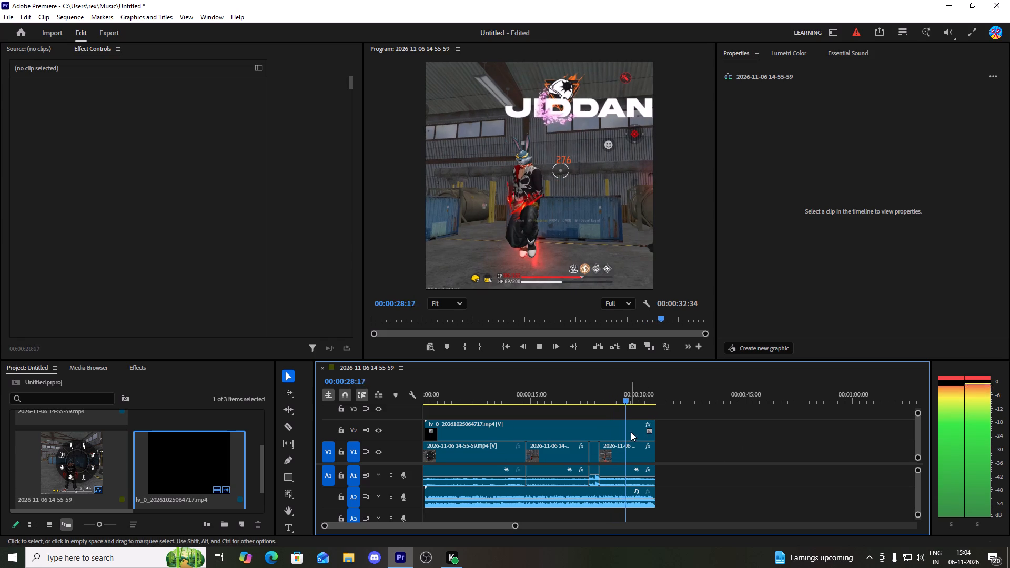
pyautogui.press('space')
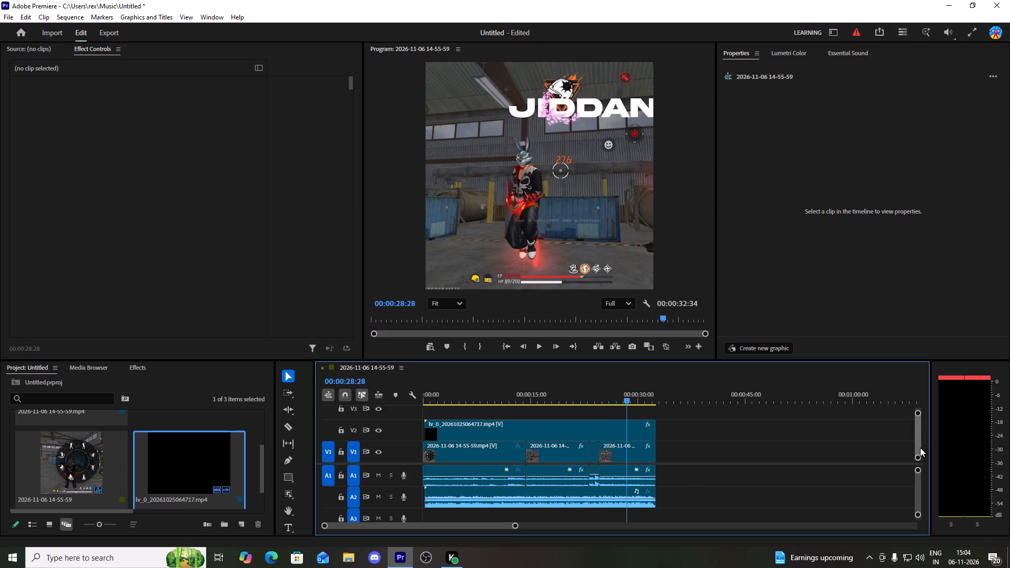
# Reduce the heights of video tracks V1 to V3 in the timeline.
pyautogui.click(920, 454)
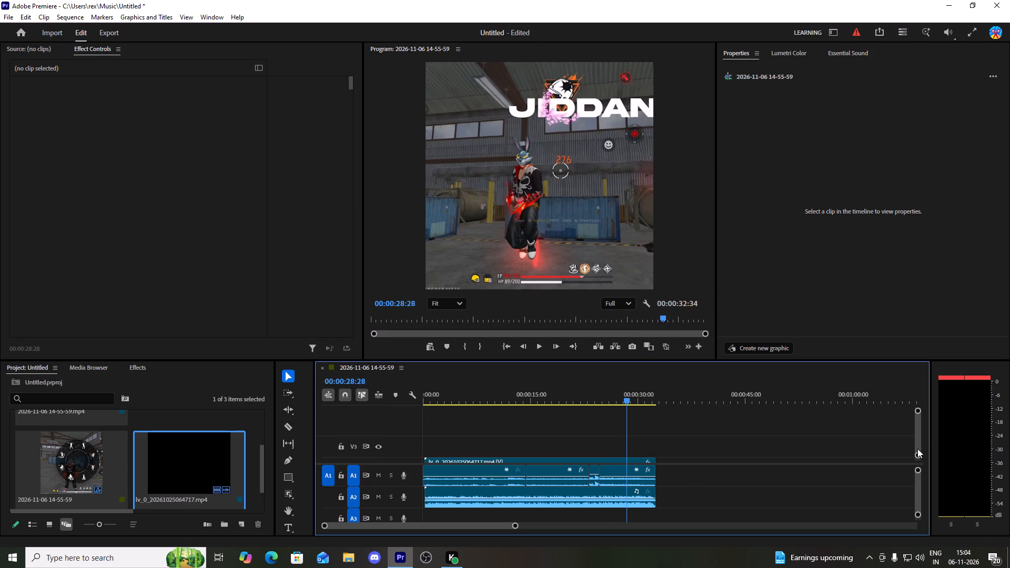
pyautogui.moveTo(918, 456); pyautogui.dragTo(920, 461)
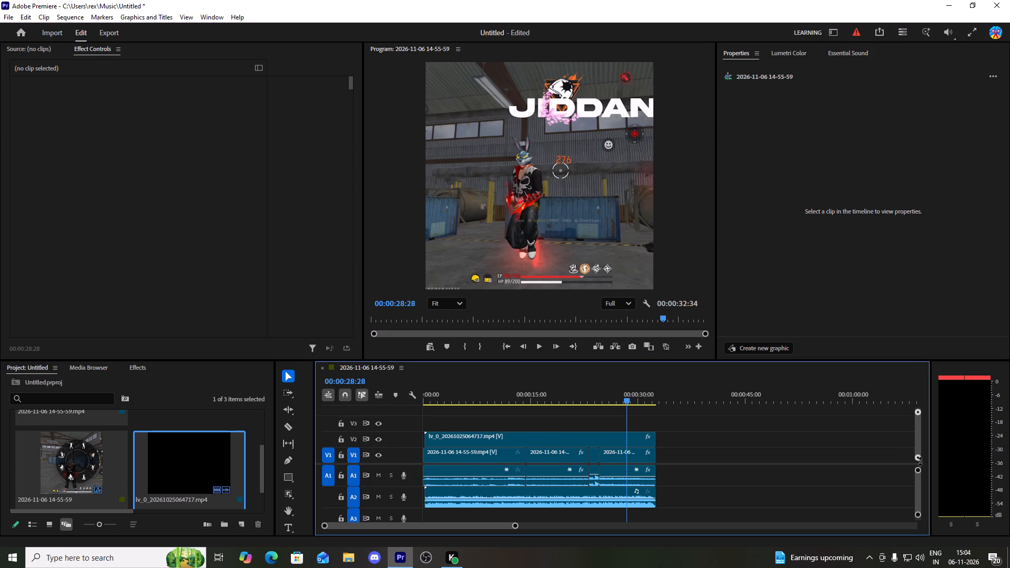
pyautogui.moveTo(920, 461); pyautogui.dragTo(921, 479)
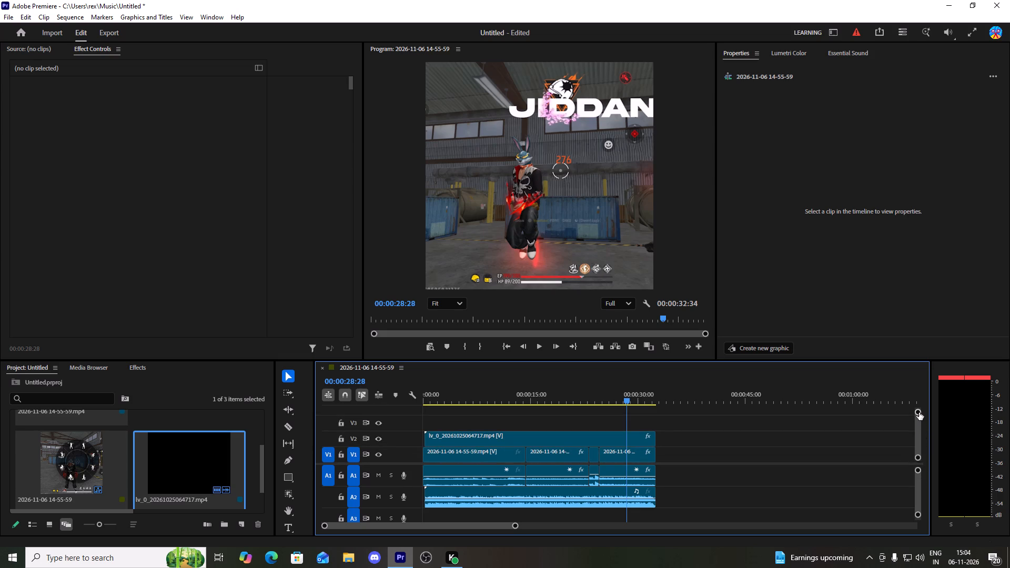
pyautogui.click(919, 412)
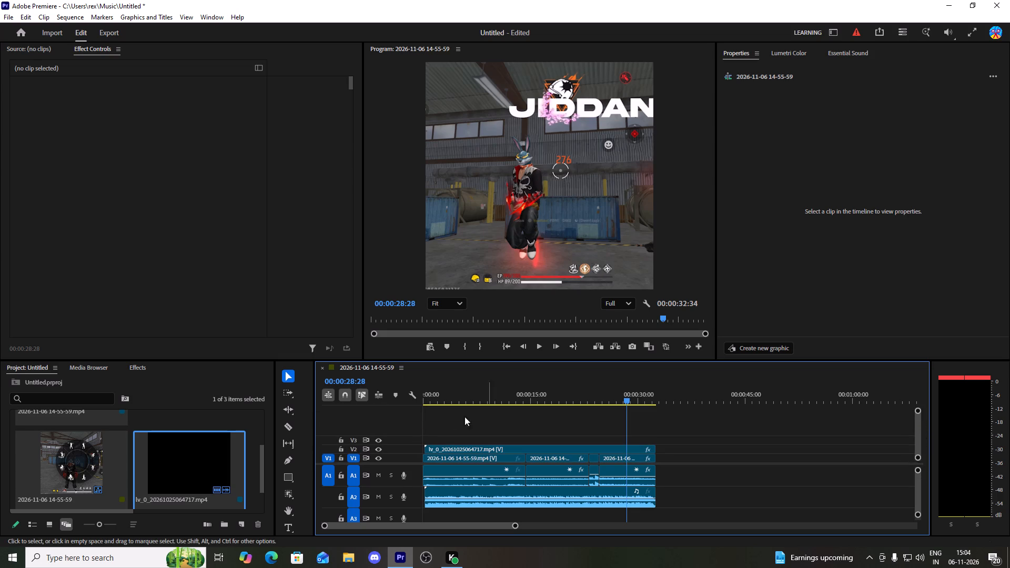
pyautogui.scroll(-7, 264, 428)
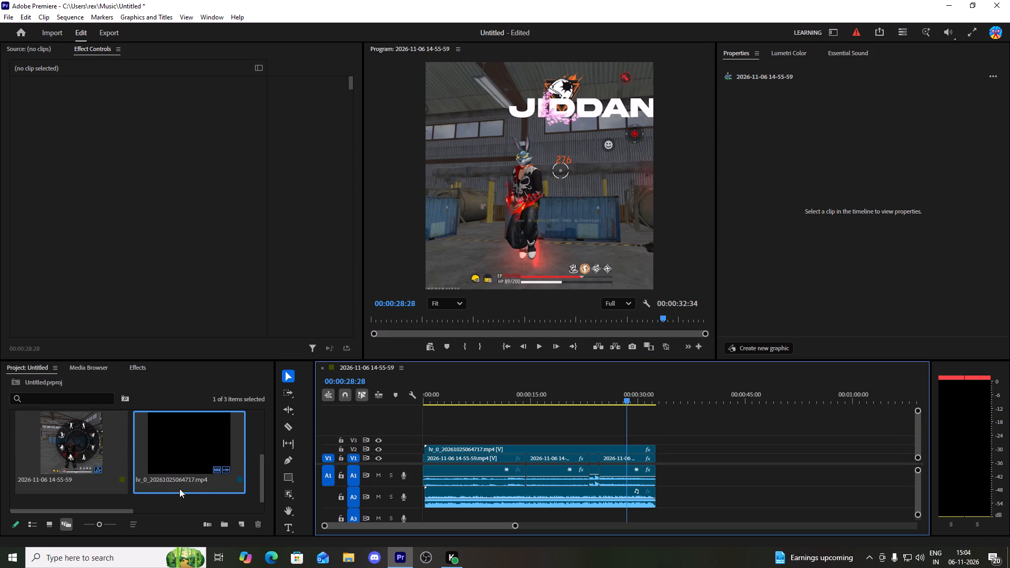
# Create a new adjustment layer in the project with the default settings.
pyautogui.rightClick(186, 506)
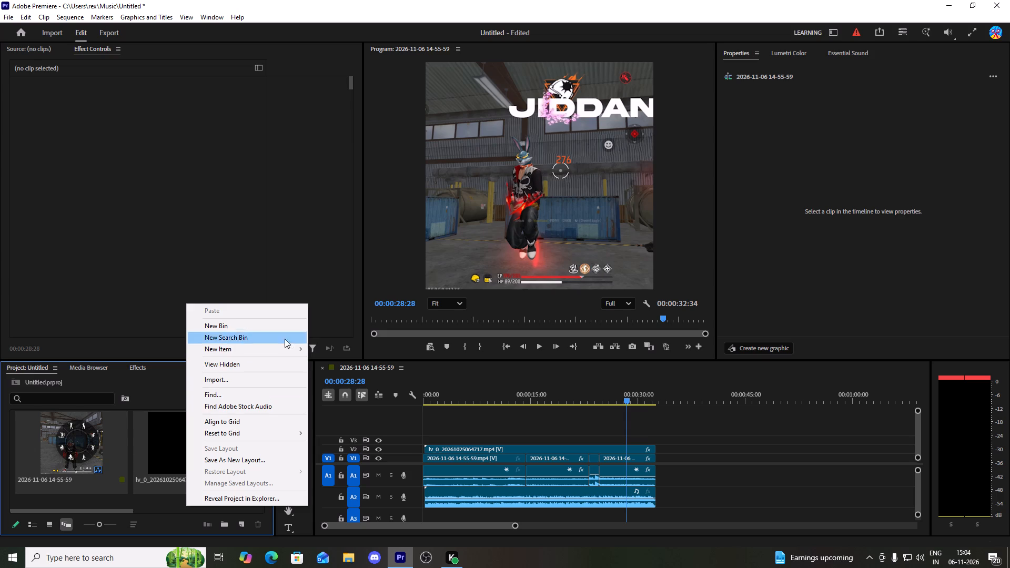
pyautogui.click(286, 351)
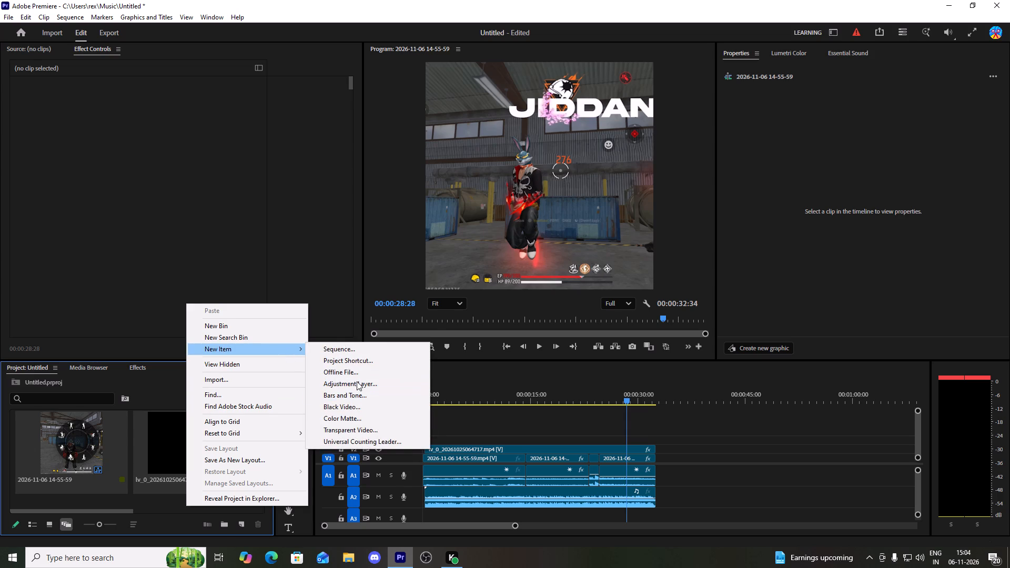
pyautogui.click(357, 381)
pyautogui.click(532, 326)
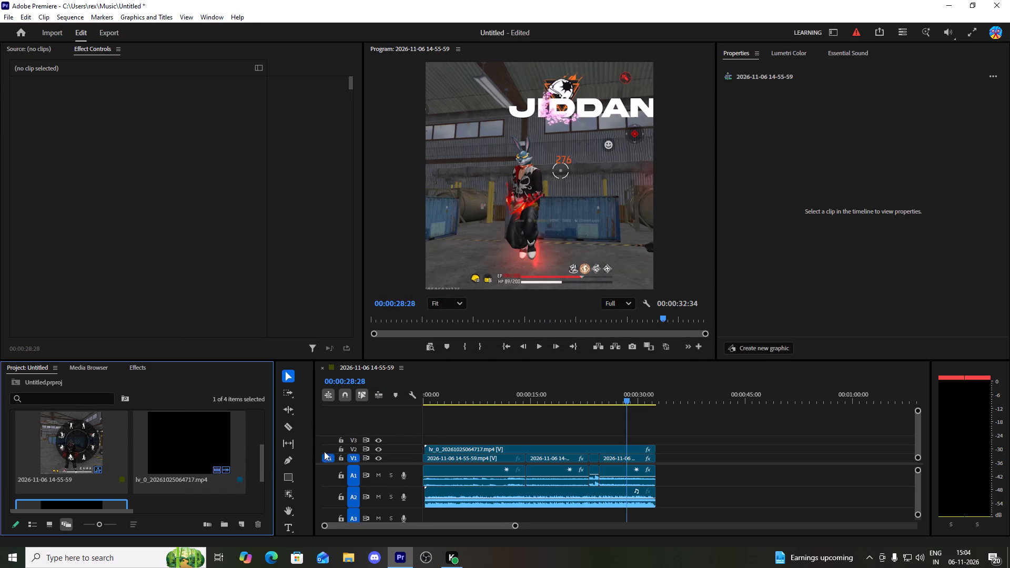
# Place the adjustment layer on V3 at the sequence start and extend it to a duration of 00:00:32:34.
pyautogui.moveTo(261, 457); pyautogui.dragTo(254, 521)
pyautogui.moveTo(97, 473); pyautogui.dragTo(494, 403)
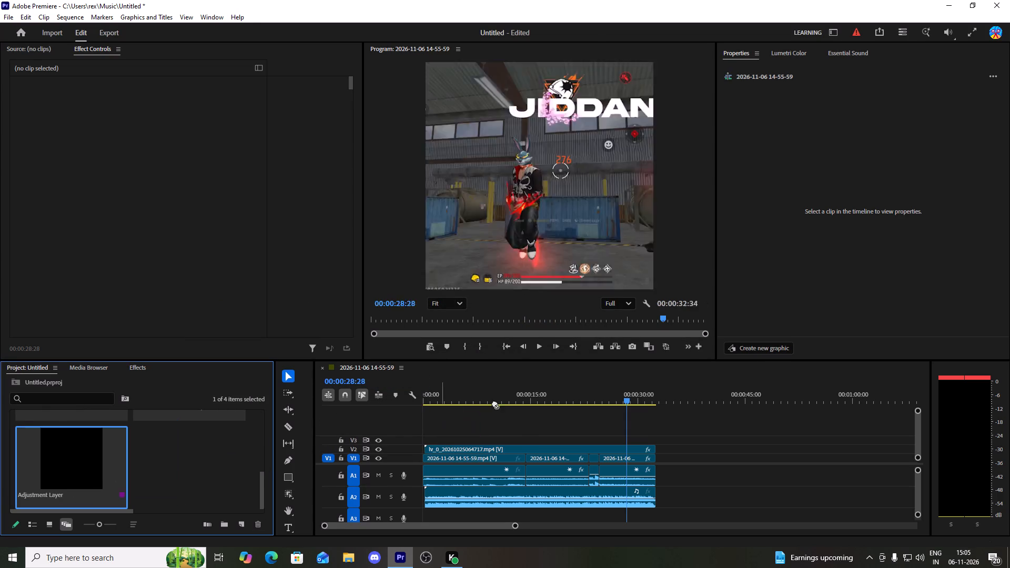
pyautogui.moveTo(494, 403); pyautogui.dragTo(421, 443)
pyautogui.moveTo(456, 440); pyautogui.dragTo(524, 442)
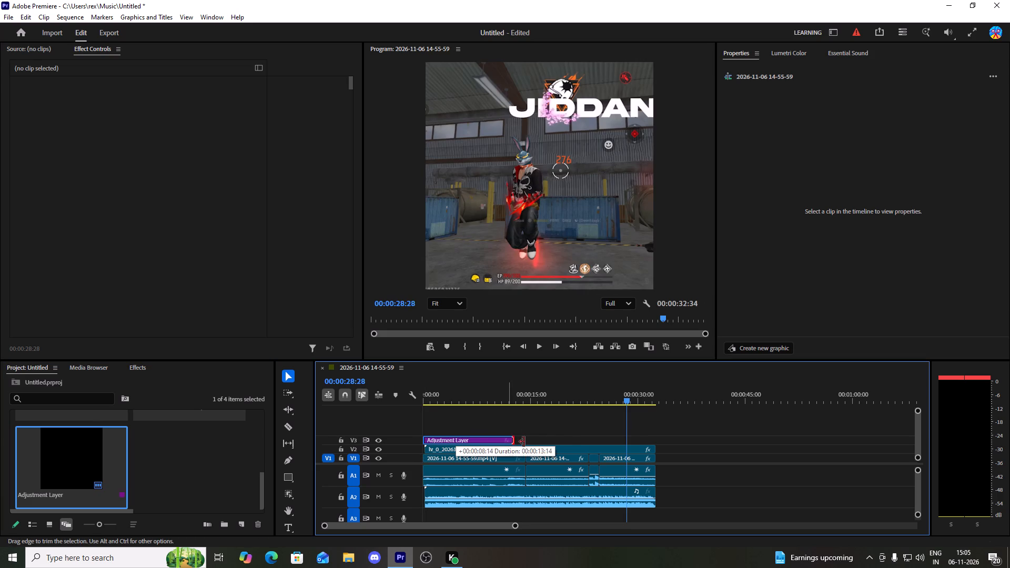
pyautogui.moveTo(524, 442); pyautogui.dragTo(657, 444)
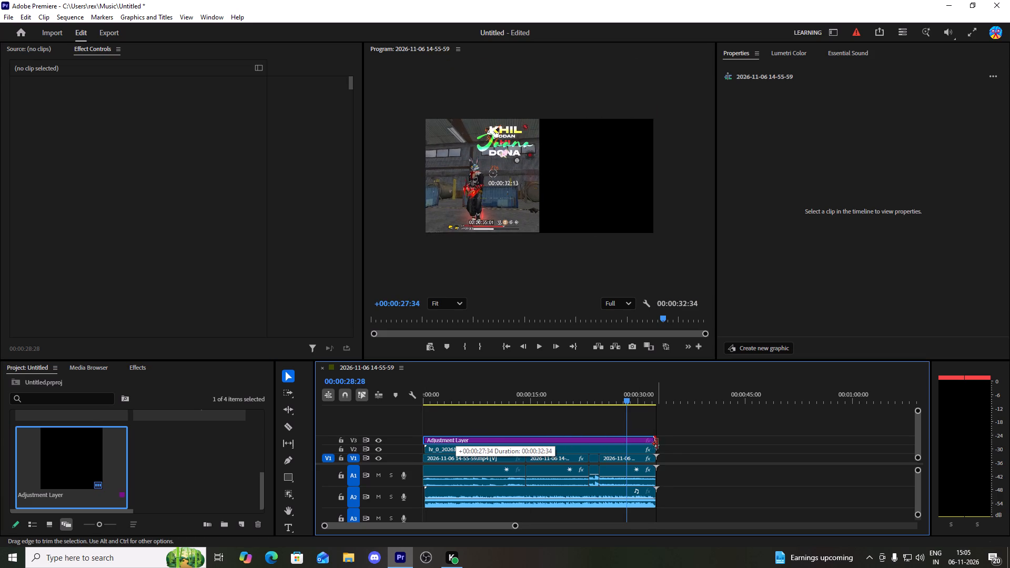
pyautogui.moveTo(657, 444); pyautogui.dragTo(658, 444)
pyautogui.click(660, 442)
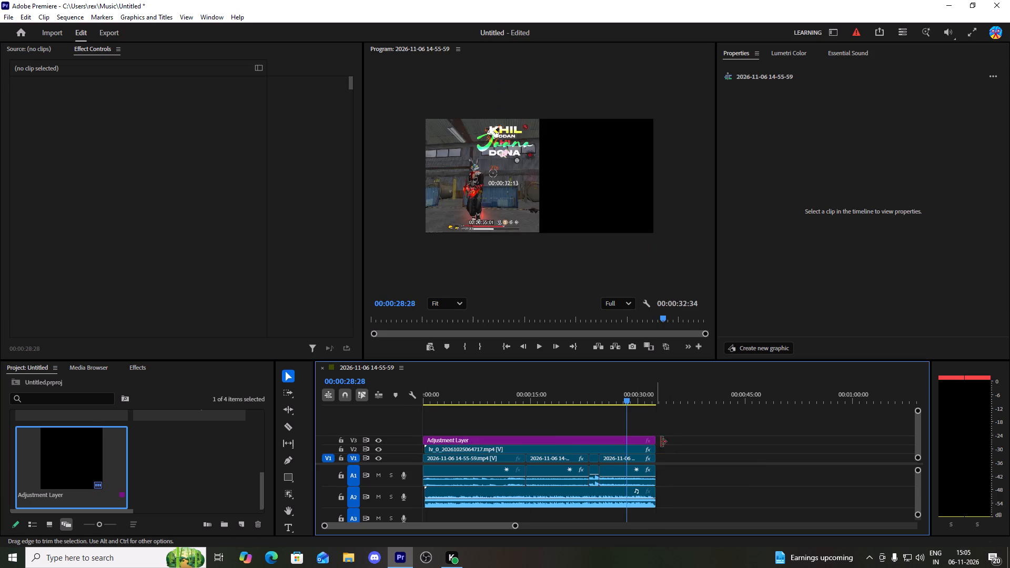
# In the adjustment layer's Lumetri Basic Correction, set Temperature to 5 and Saturation to 120.
pyautogui.click(516, 438)
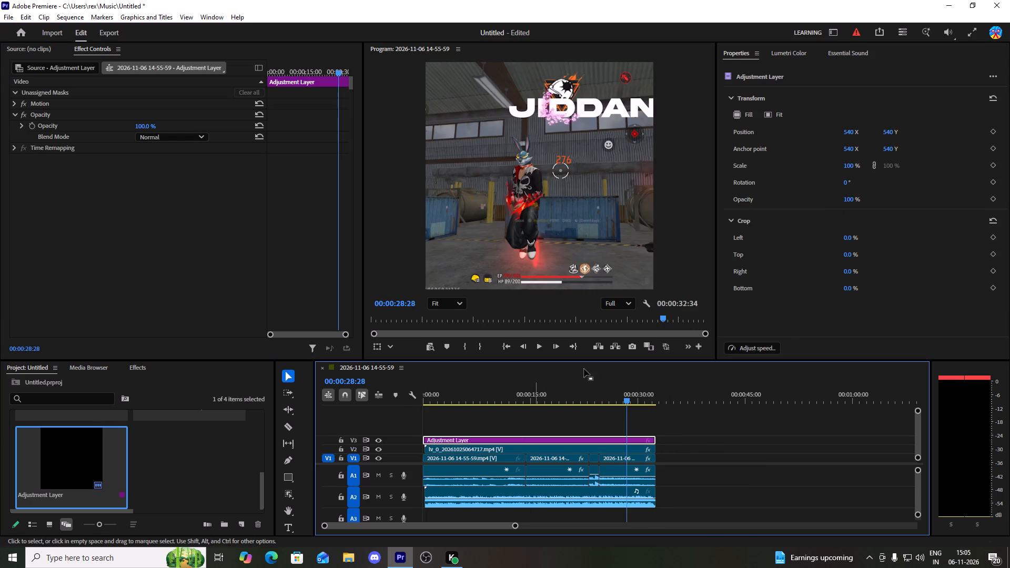
pyautogui.click(782, 53)
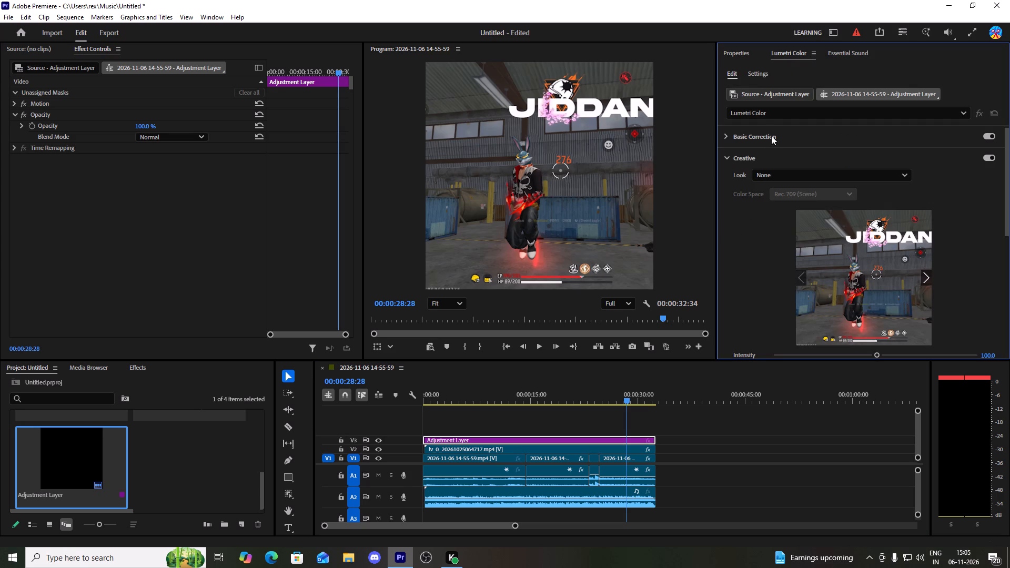
pyautogui.click(765, 135)
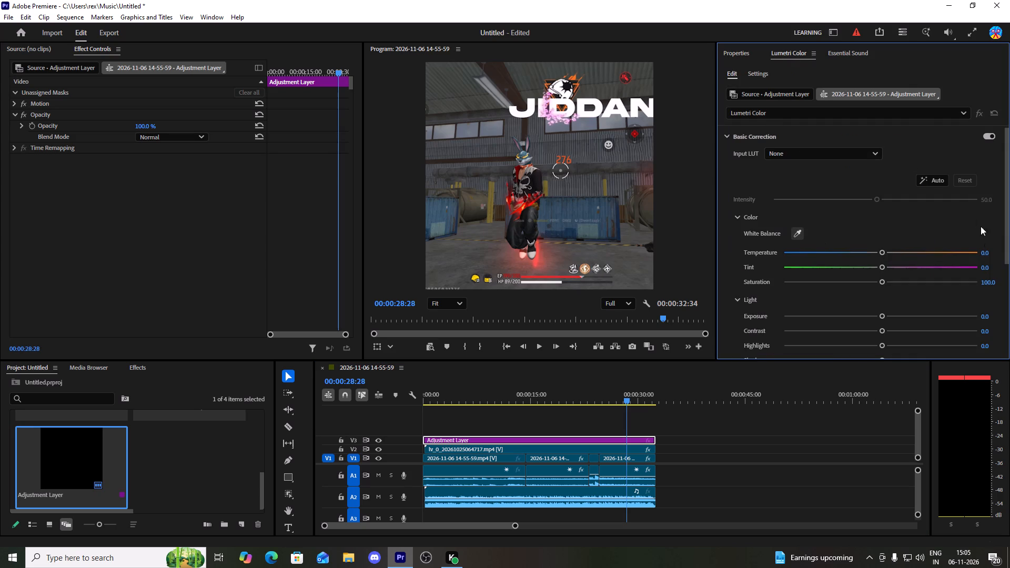
pyautogui.click(987, 252)
pyautogui.press('5')
pyautogui.click(988, 283)
pyautogui.write('12')
pyautogui.press('0')
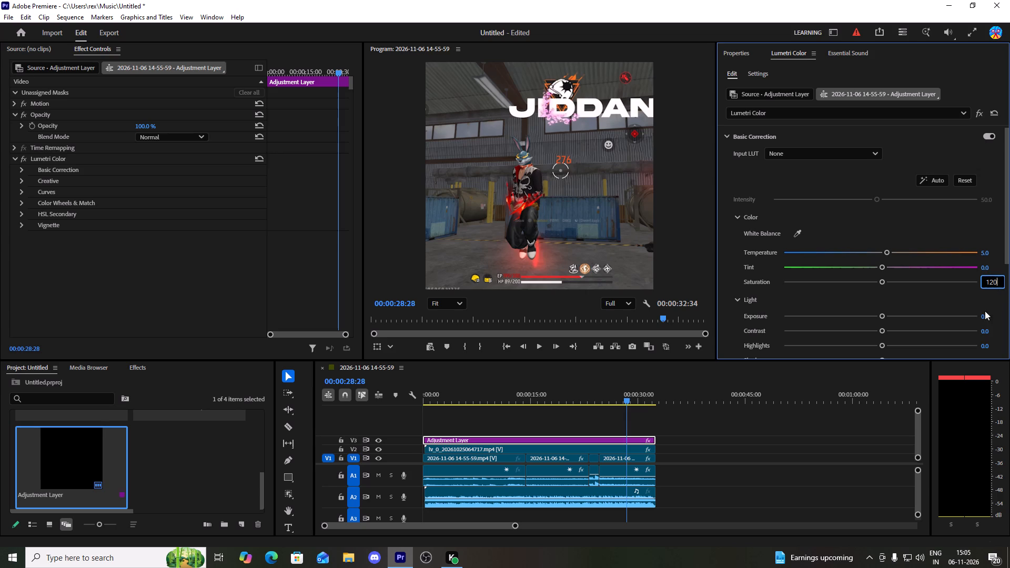
# Set the adjustment layer's Exposure, Contrast and Highlights to 5 each.
pyautogui.click(991, 316)
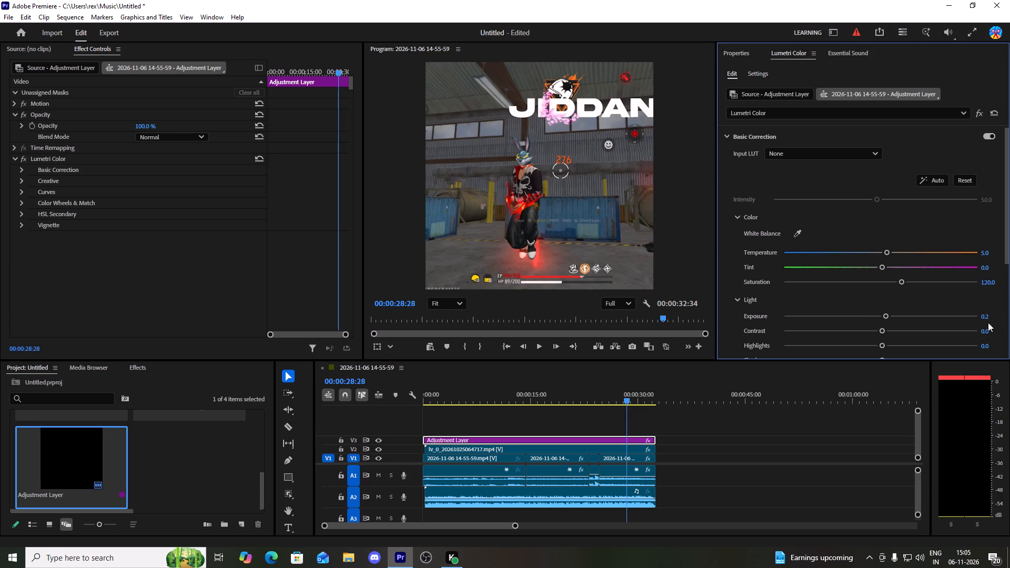
pyautogui.click(986, 317)
pyautogui.press('5')
pyautogui.click(982, 332)
pyautogui.press('5')
pyautogui.click(987, 347)
pyautogui.press('5')
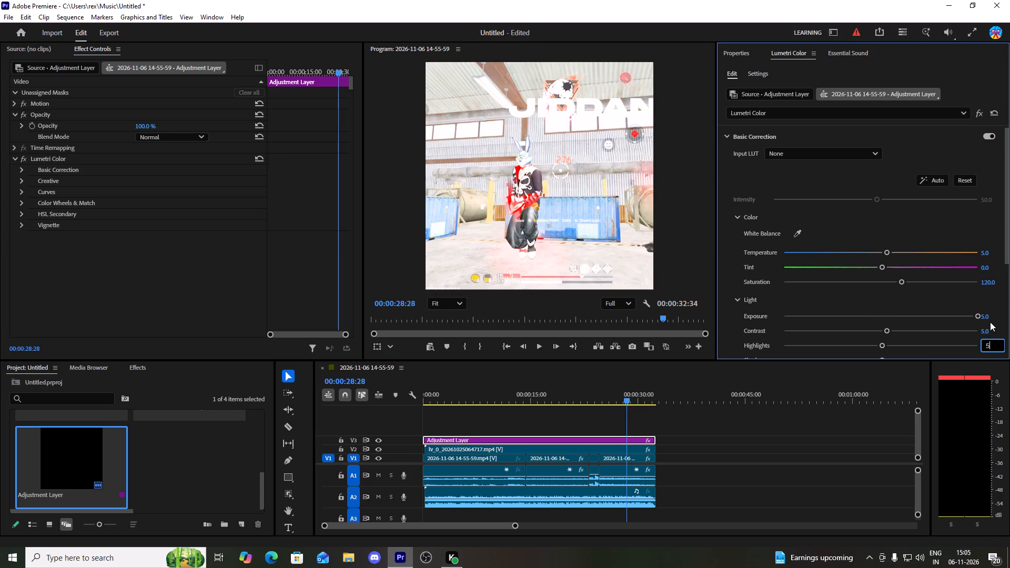
# Set the adjustment layer's Exposure to 0.
pyautogui.click(983, 316)
pyautogui.press('0')
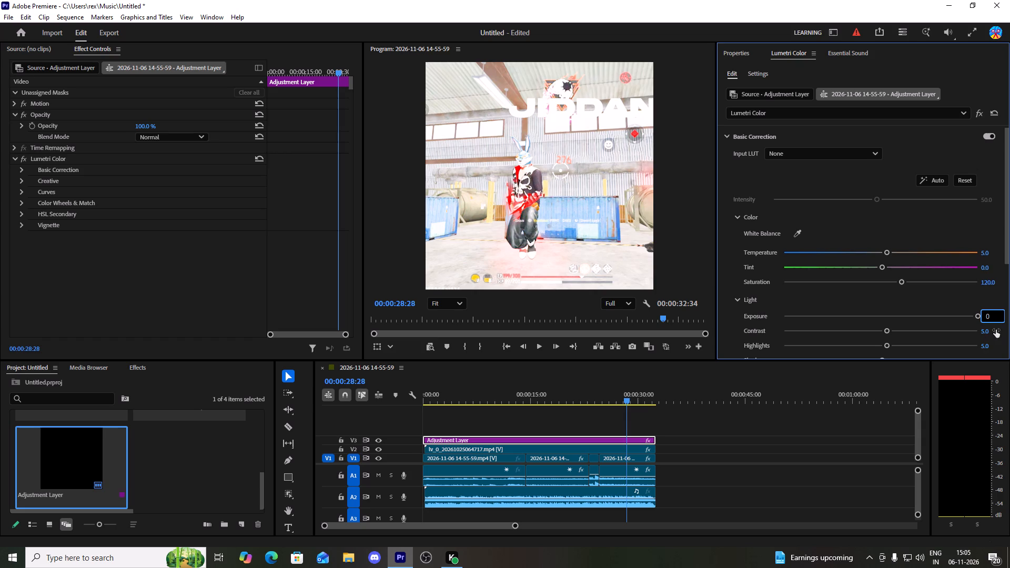
# Set the adjustment layer's Shadows and Whites to 5 and its Blacks to -5.
pyautogui.scroll(-1, 996, 329)
pyautogui.scroll(1, 996, 329)
pyautogui.scroll(-1, 1006, 258)
pyautogui.moveTo(1006, 258); pyautogui.dragTo(1009, 289)
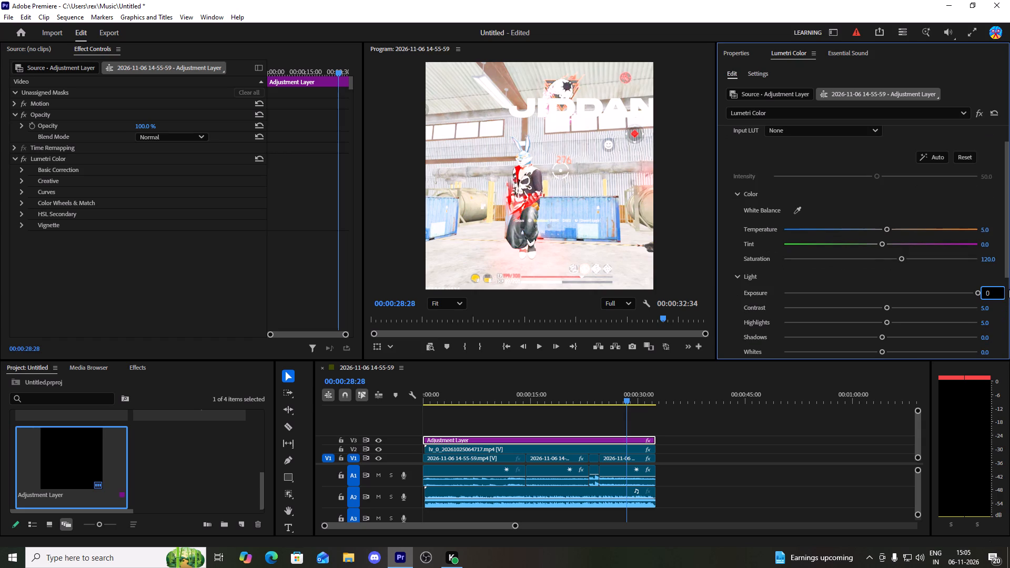
pyautogui.moveTo(1009, 289); pyautogui.dragTo(1009, 300)
pyautogui.moveTo(1005, 267); pyautogui.dragTo(1008, 300)
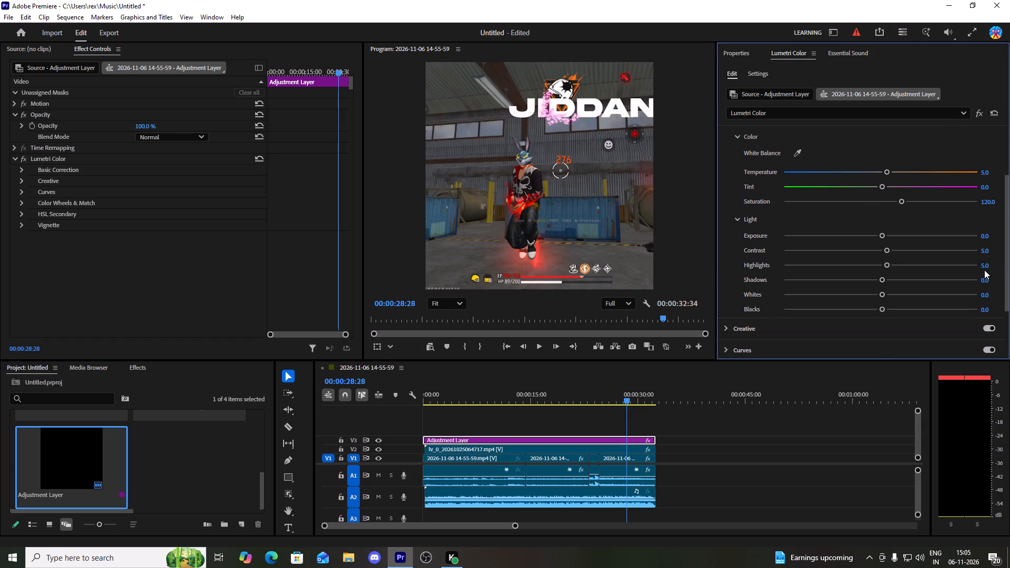
pyautogui.click(983, 269)
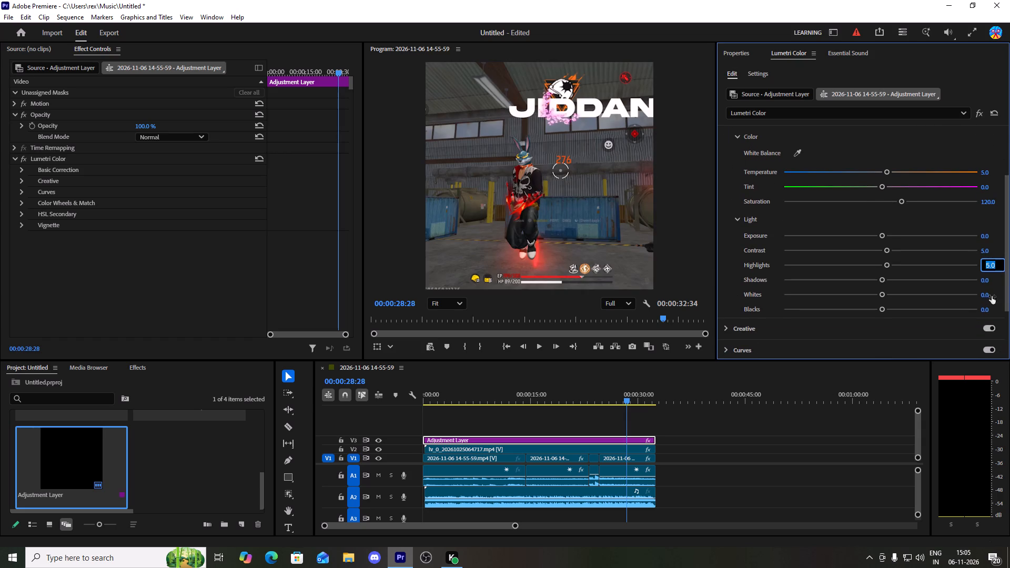
pyautogui.click(984, 280)
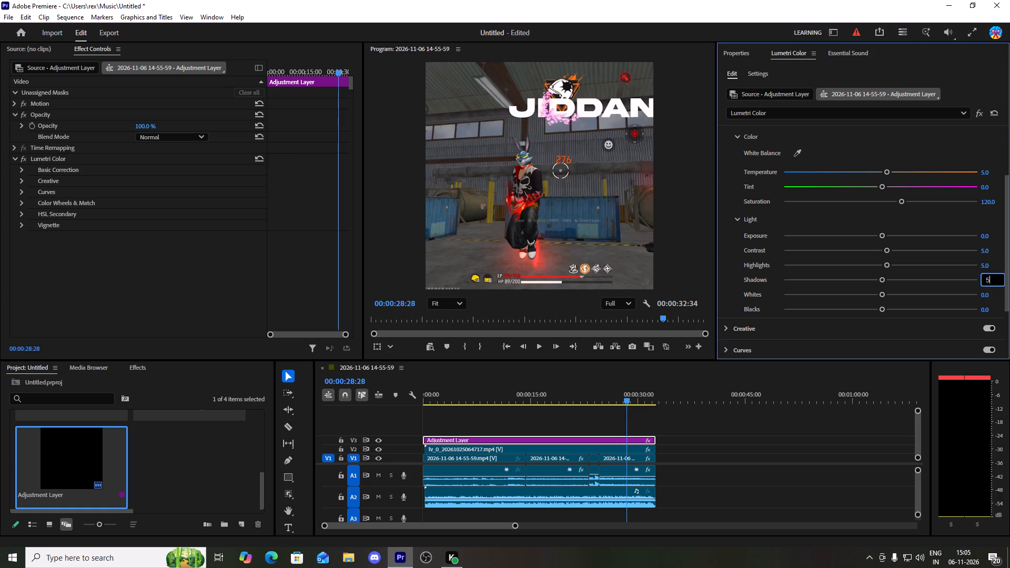
pyautogui.press('5')
pyautogui.click(985, 297)
pyautogui.press('5')
pyautogui.click(988, 310)
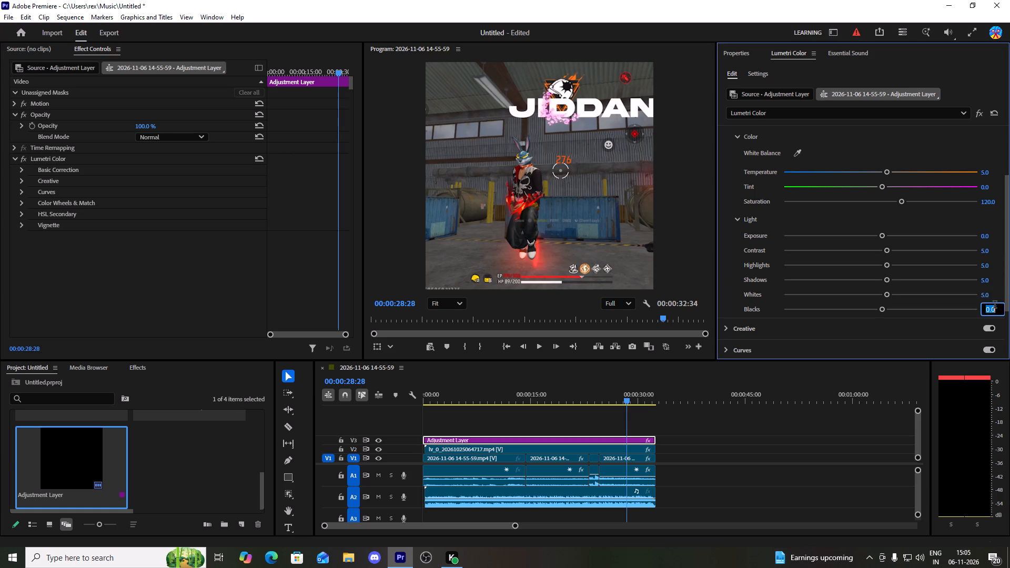
pyautogui.press('-')
pyautogui.press('5')
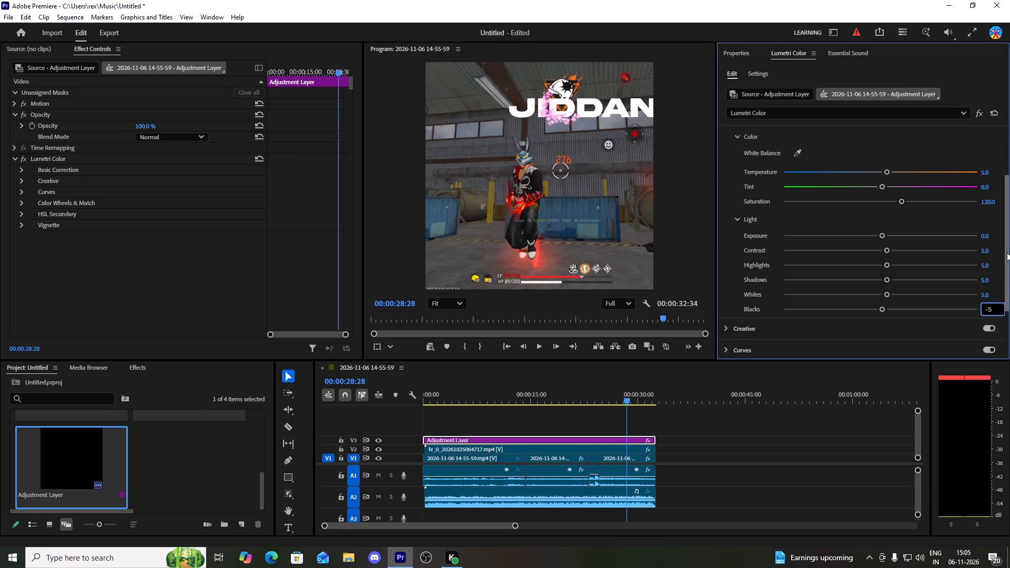
# In the adjustment layer's Lumetri Creative adjustments, set Vibrance to 10 and Saturation to 110.
pyautogui.moveTo(1007, 251); pyautogui.dragTo(1009, 300)
pyautogui.click(752, 247)
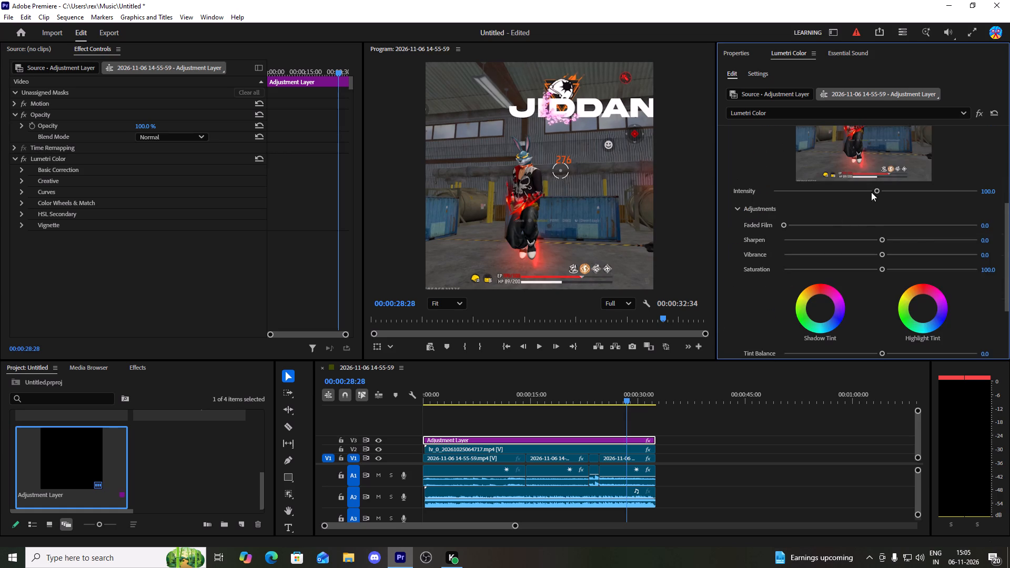
pyautogui.click(989, 256)
pyautogui.write('10')
pyautogui.click(991, 270)
pyautogui.write('110')
pyautogui.click(696, 374)
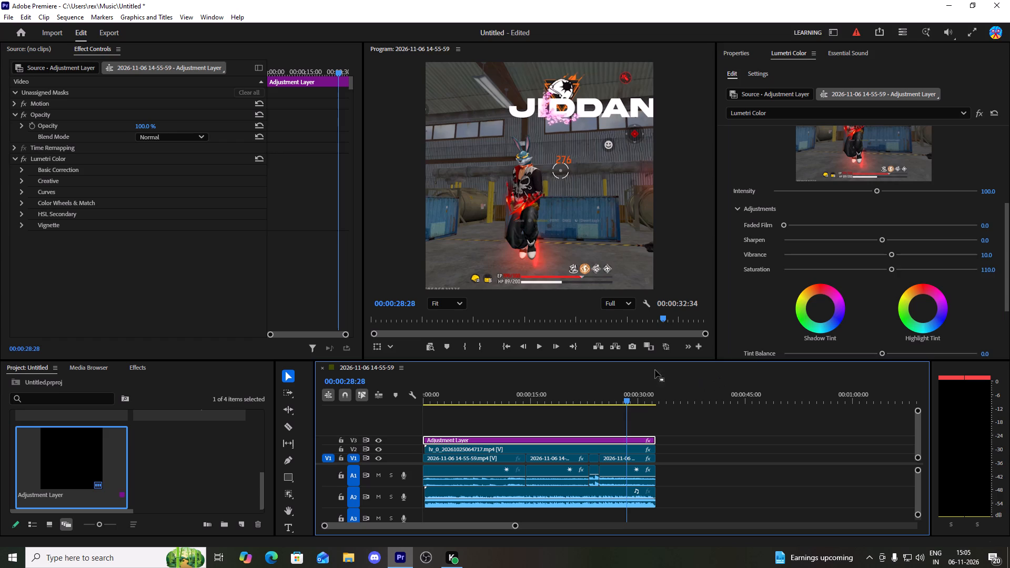
# Search the effects for "ligh" and apply Lighting Effects to the adjustment layer.
pyautogui.click(132, 363)
pyautogui.click(68, 387)
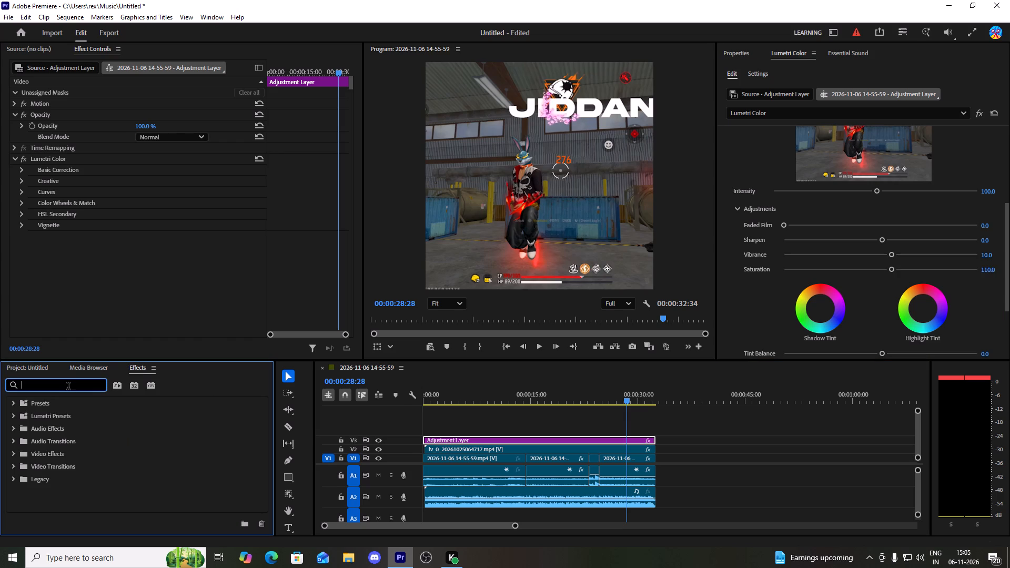
pyautogui.write('li')
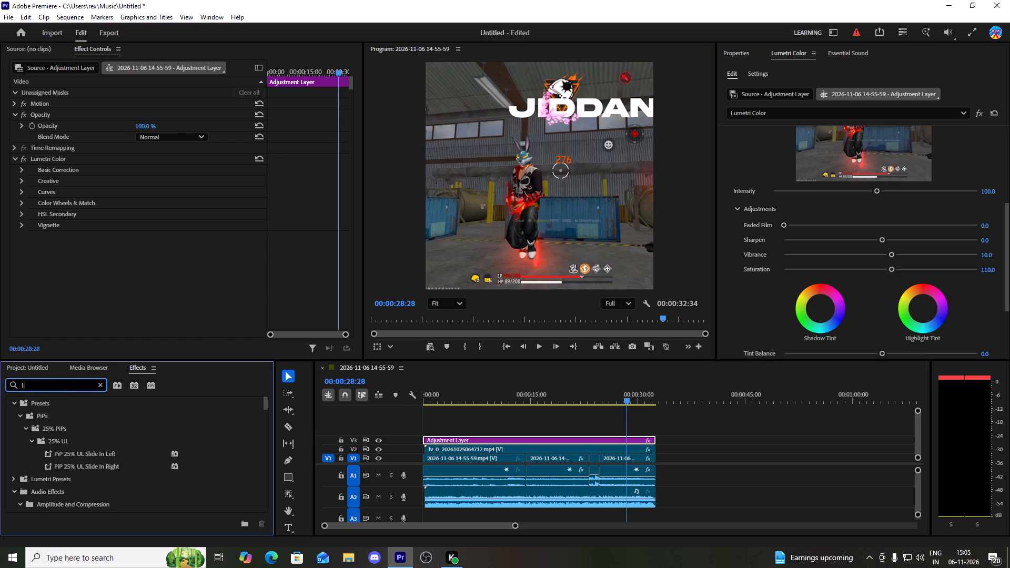
pyautogui.write('gh')
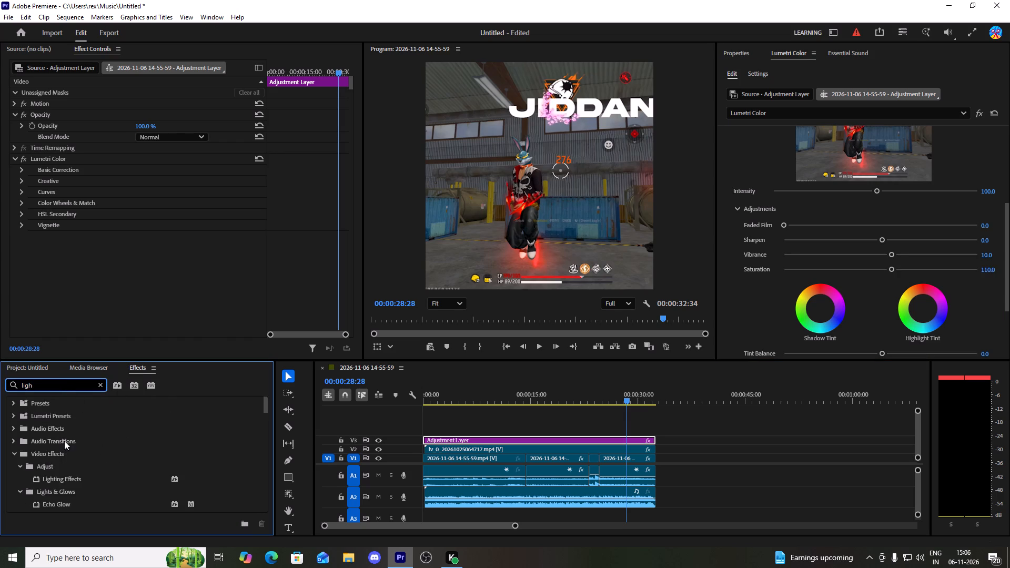
pyautogui.moveTo(64, 478); pyautogui.dragTo(75, 472)
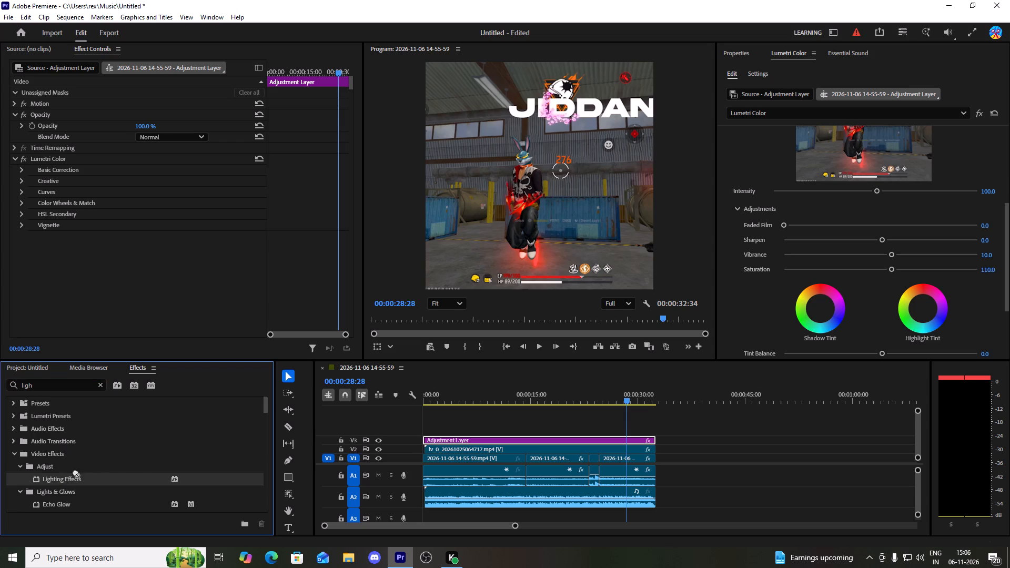
pyautogui.moveTo(75, 472); pyautogui.dragTo(508, 440)
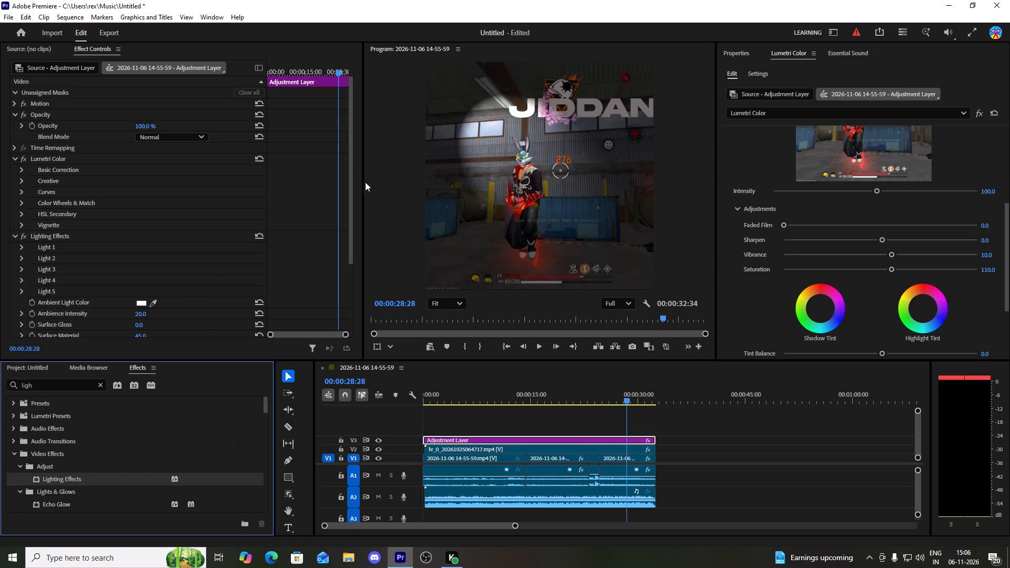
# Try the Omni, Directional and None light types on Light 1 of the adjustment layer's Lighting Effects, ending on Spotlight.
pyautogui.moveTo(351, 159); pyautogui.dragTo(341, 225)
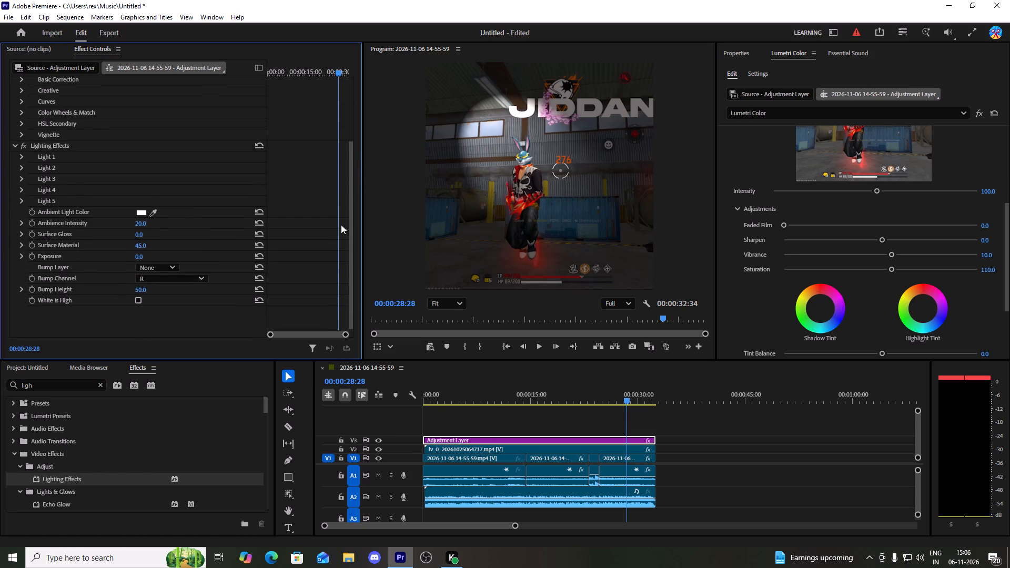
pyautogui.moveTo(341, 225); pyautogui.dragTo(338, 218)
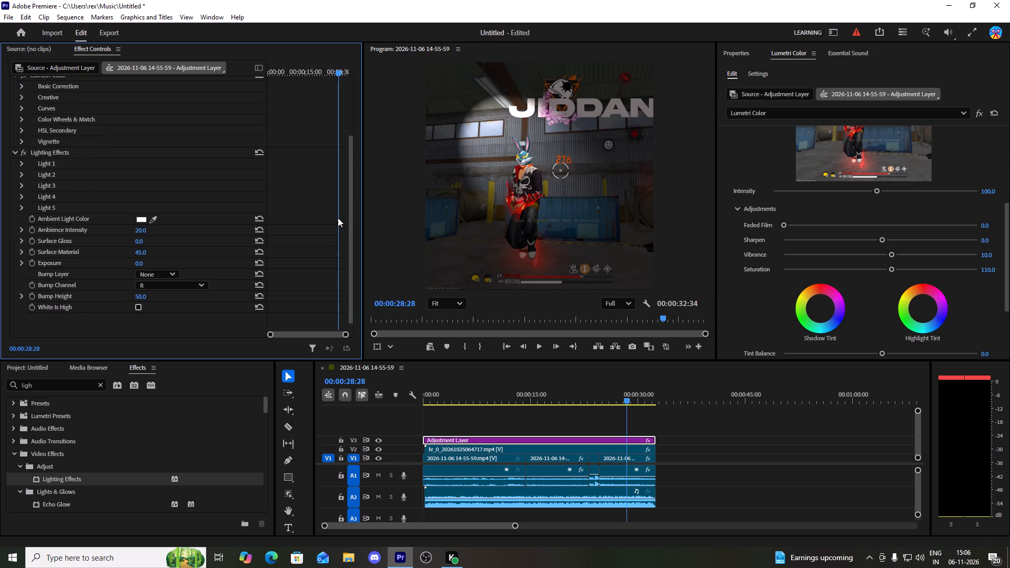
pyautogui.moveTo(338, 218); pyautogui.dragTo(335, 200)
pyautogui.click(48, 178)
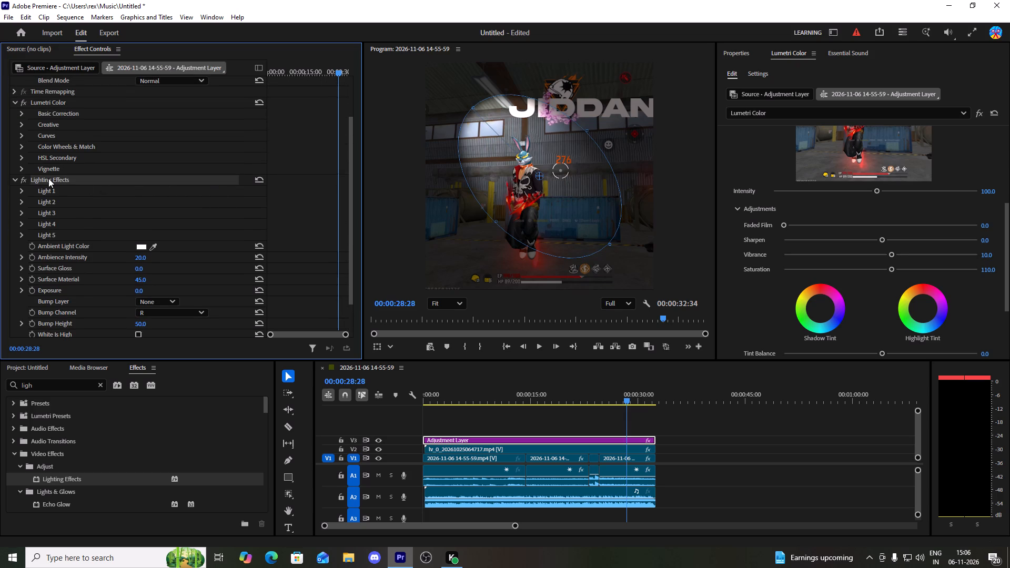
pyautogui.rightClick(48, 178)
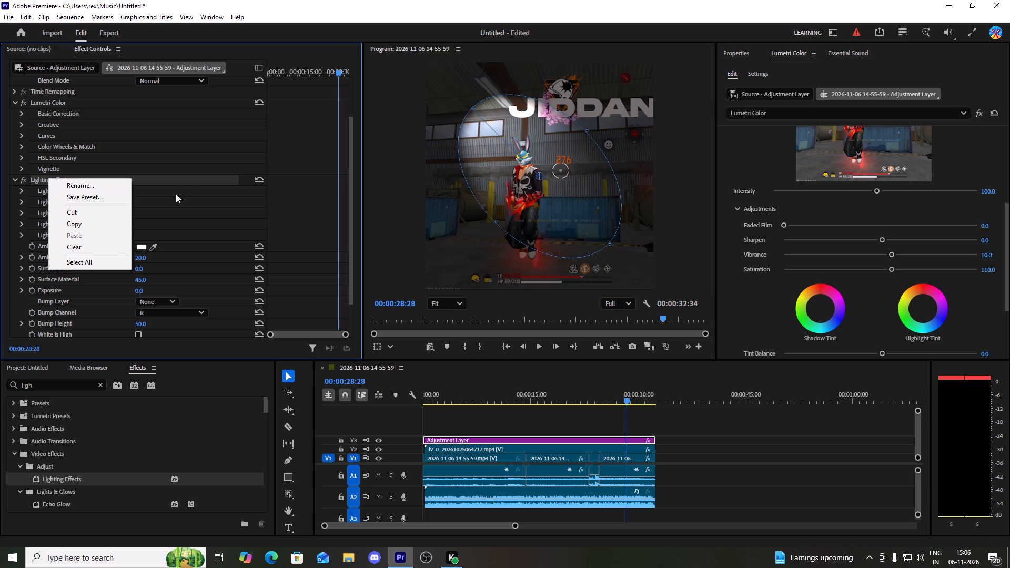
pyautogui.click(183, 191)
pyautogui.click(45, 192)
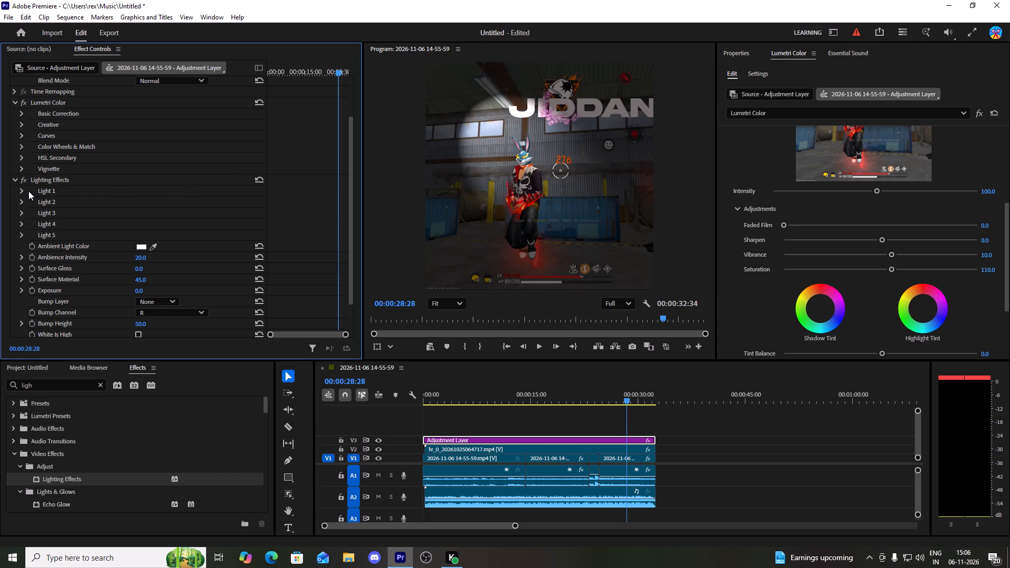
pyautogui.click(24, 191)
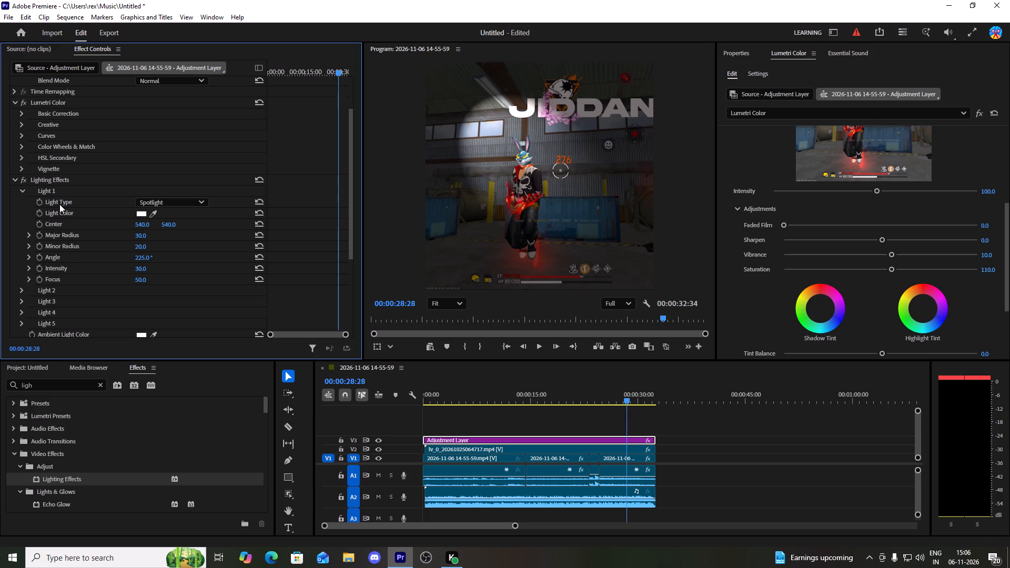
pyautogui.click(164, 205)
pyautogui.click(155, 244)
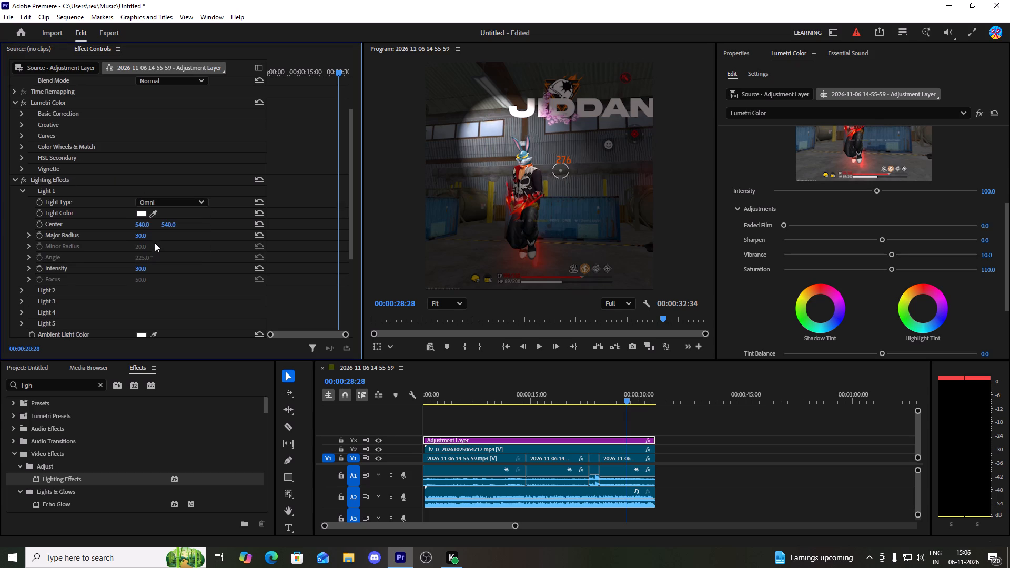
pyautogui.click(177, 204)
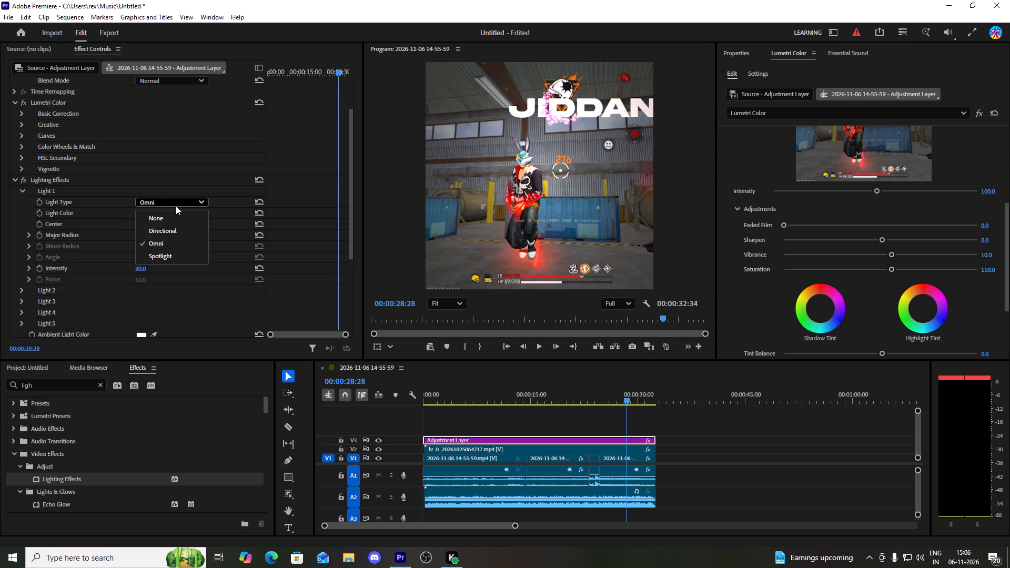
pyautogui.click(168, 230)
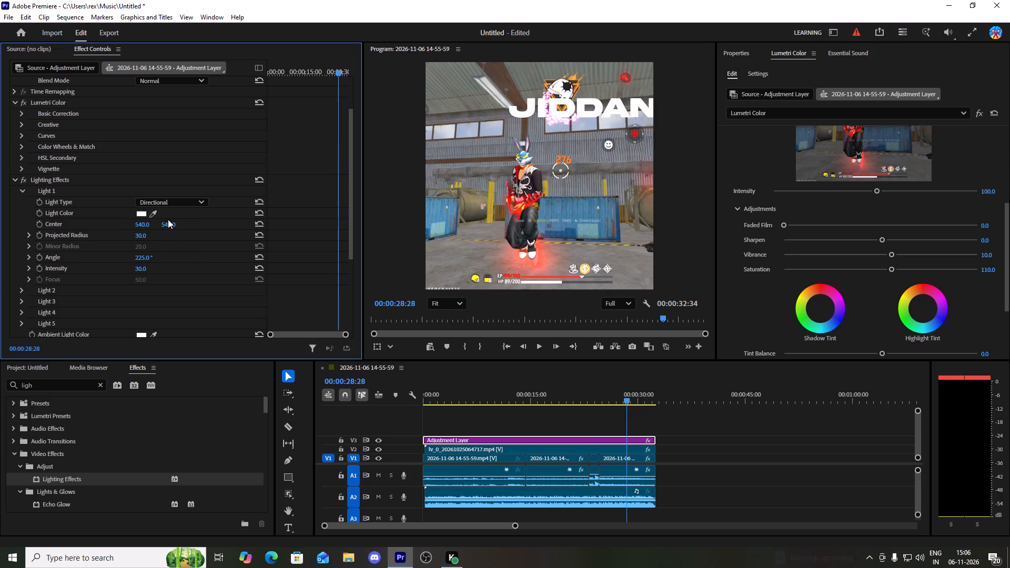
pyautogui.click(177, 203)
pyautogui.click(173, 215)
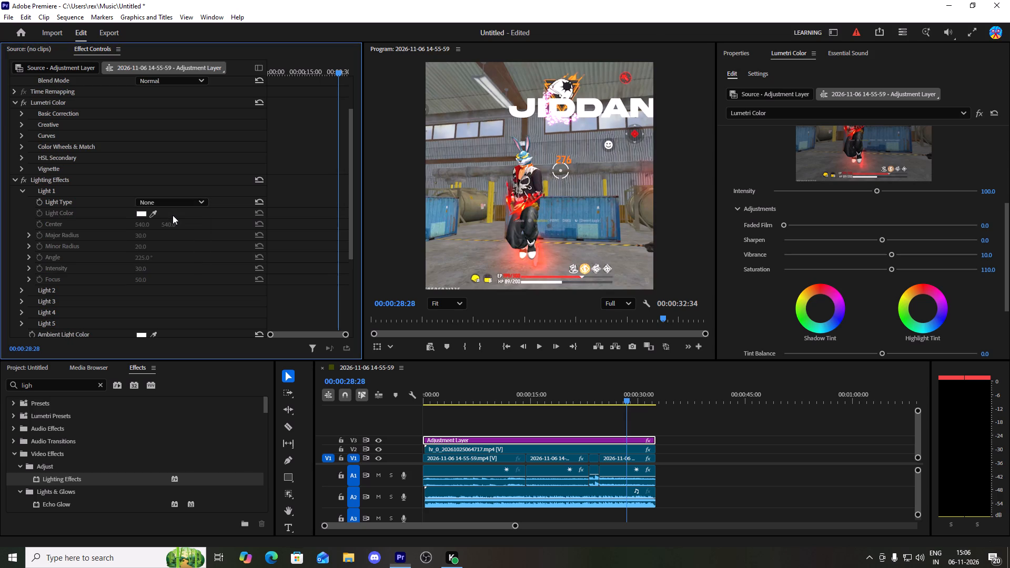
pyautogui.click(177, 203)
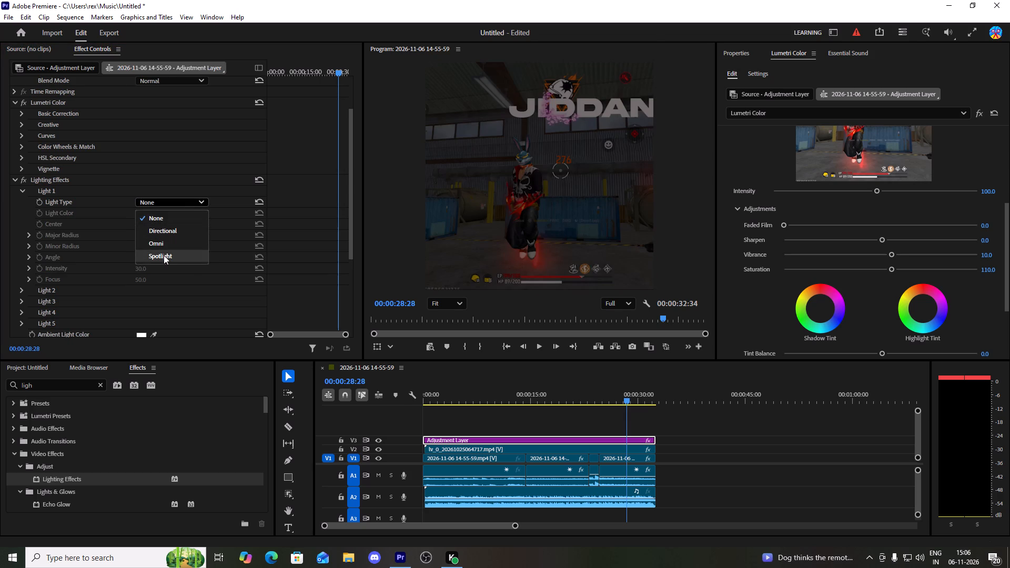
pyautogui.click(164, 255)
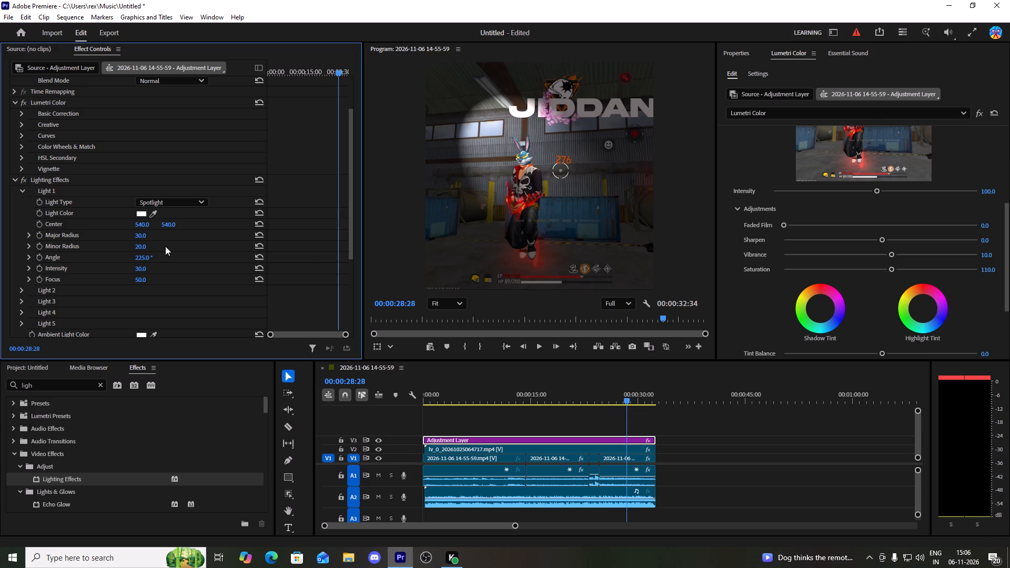
# Set Light 1 of the Lighting Effects to the Directional type with an Intensity of 5.
pyautogui.click(171, 208)
pyautogui.click(173, 205)
pyautogui.click(167, 218)
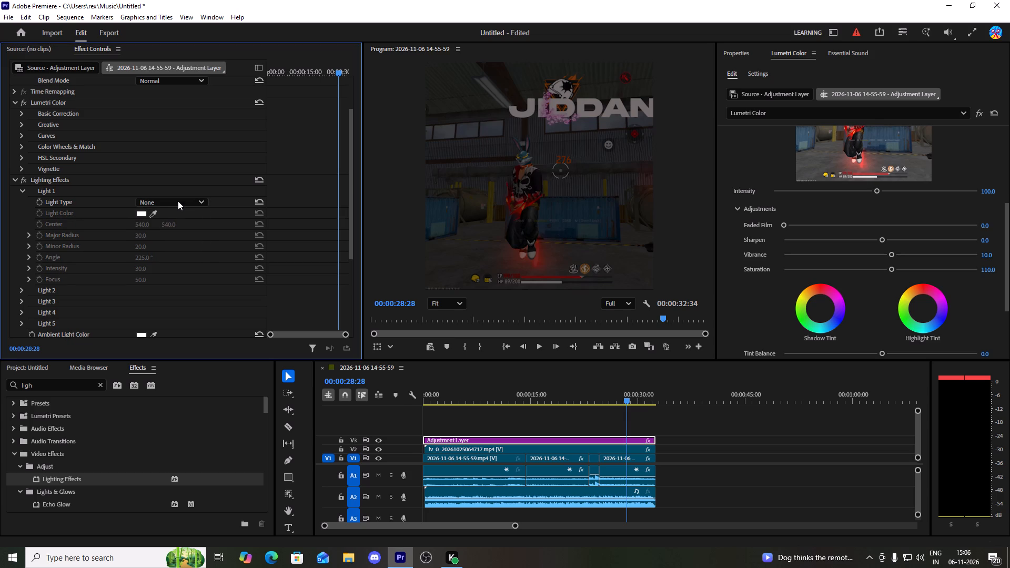
pyautogui.click(178, 201)
pyautogui.click(171, 227)
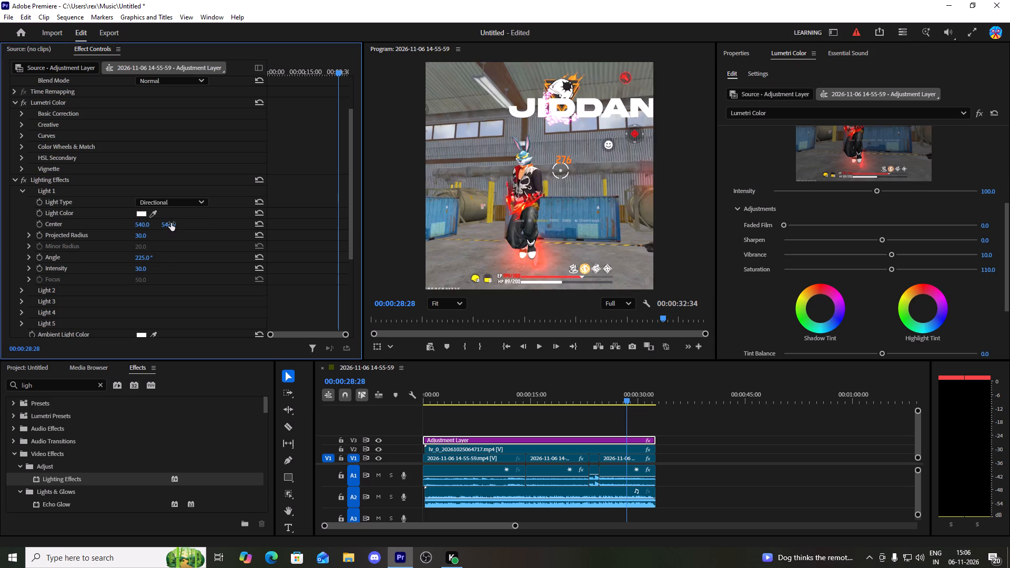
pyautogui.click(141, 269)
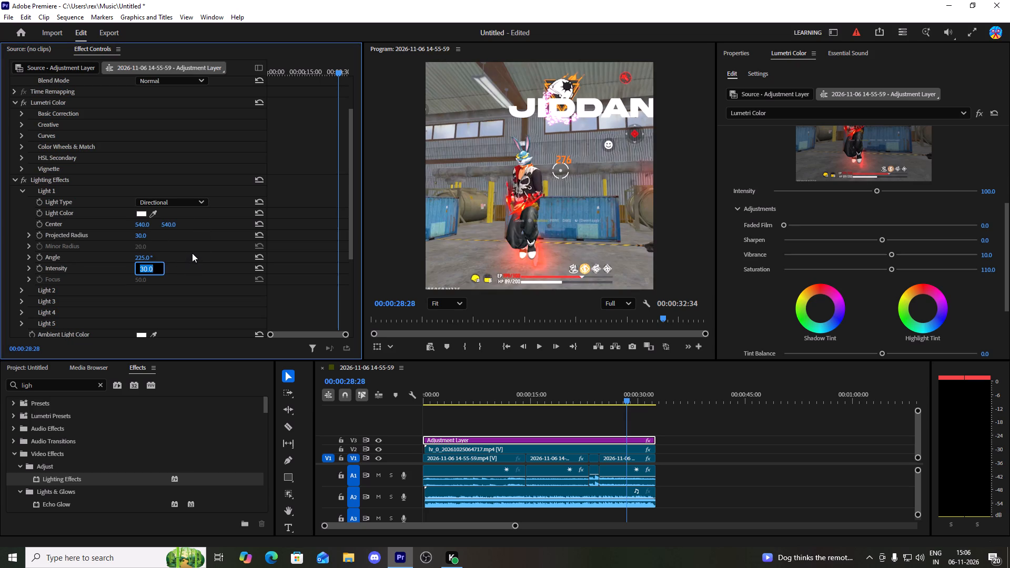
pyautogui.press('5')
pyautogui.click(21, 190)
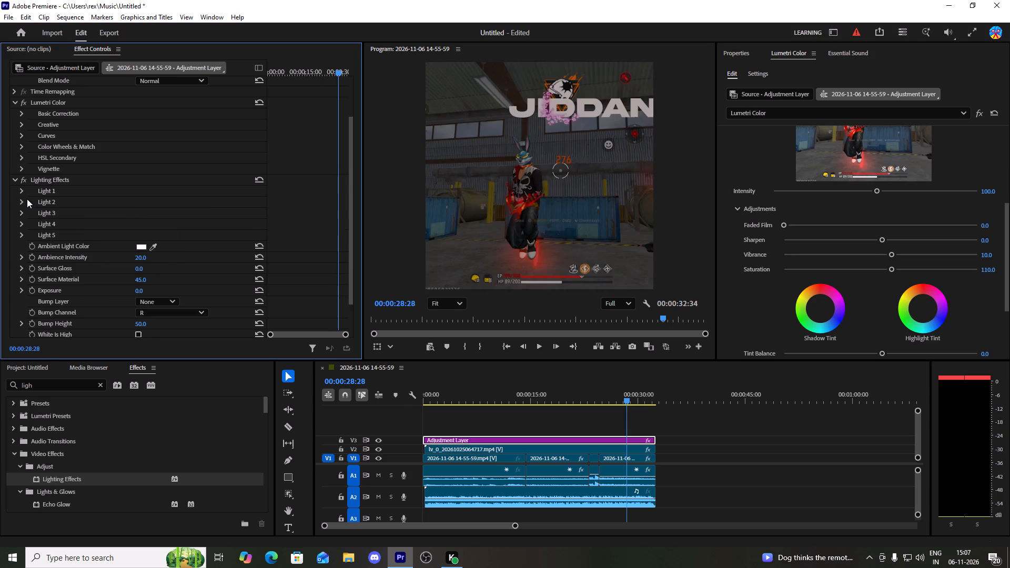
# Set Light 2 of the Lighting Effects to the Directional type with an Intensity of 5.
pyautogui.click(19, 203)
pyautogui.click(146, 212)
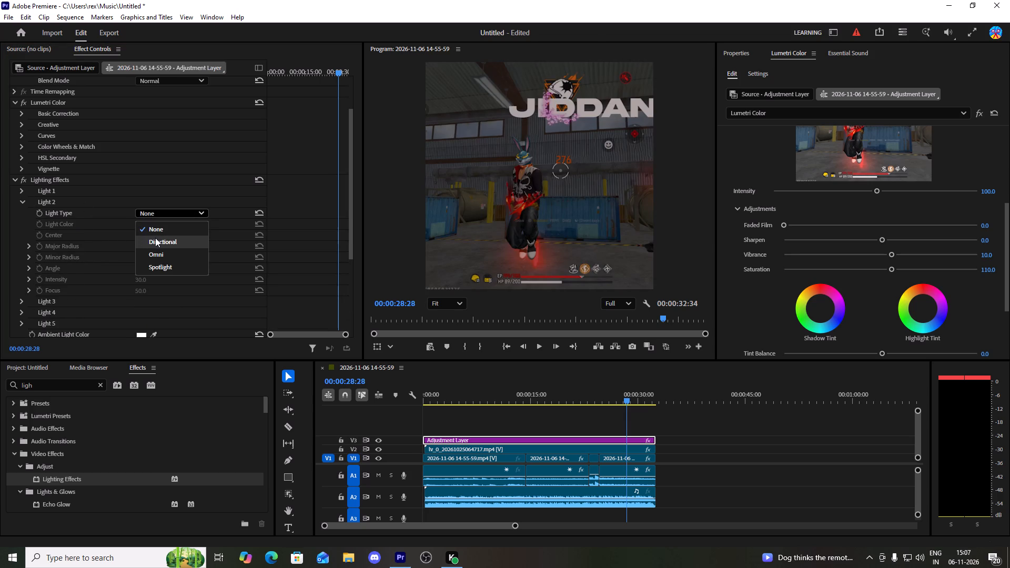
pyautogui.click(155, 238)
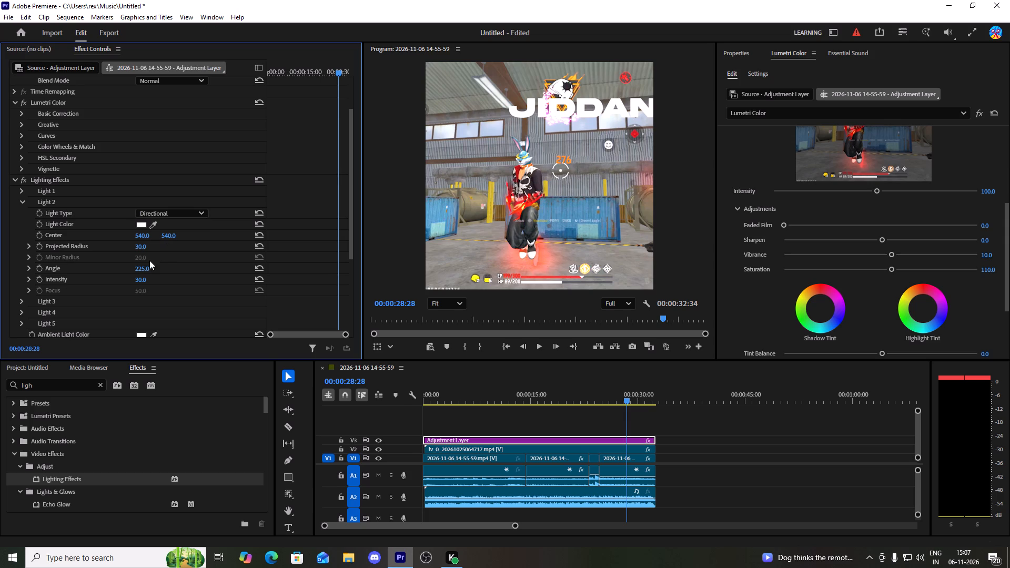
pyautogui.click(142, 279)
pyautogui.press('5')
pyautogui.click(24, 202)
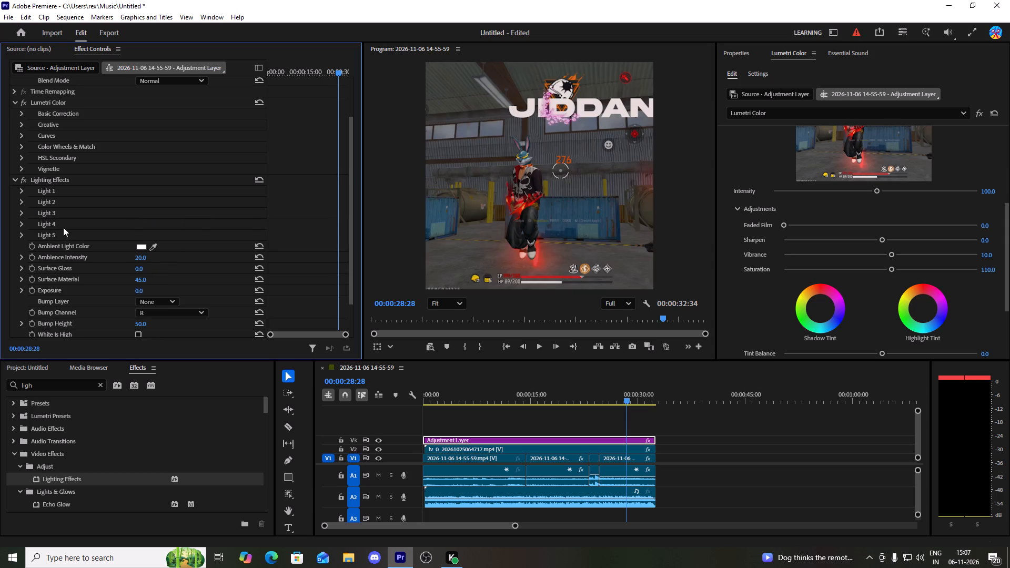
# Set Light 3 of the Lighting Effects to the Directional type with an Intensity of 5.
pyautogui.click(19, 212)
pyautogui.click(156, 224)
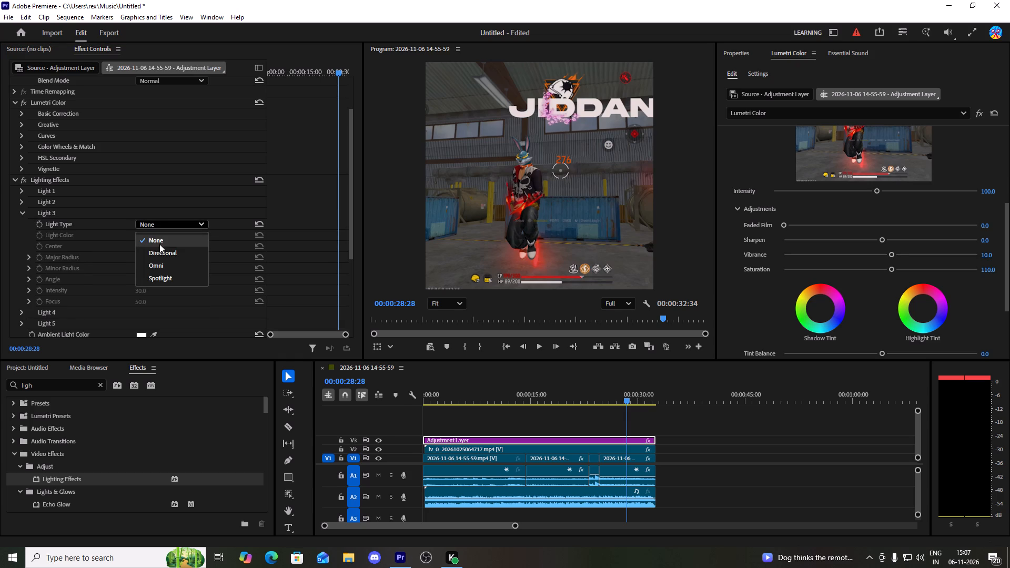
pyautogui.click(160, 248)
pyautogui.click(145, 289)
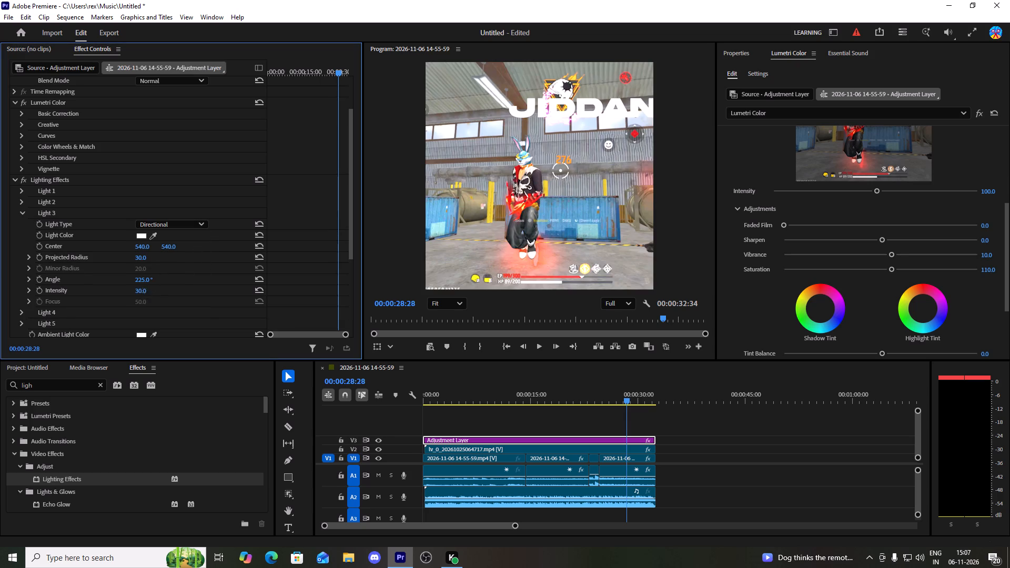
pyautogui.press('5')
pyautogui.click(24, 213)
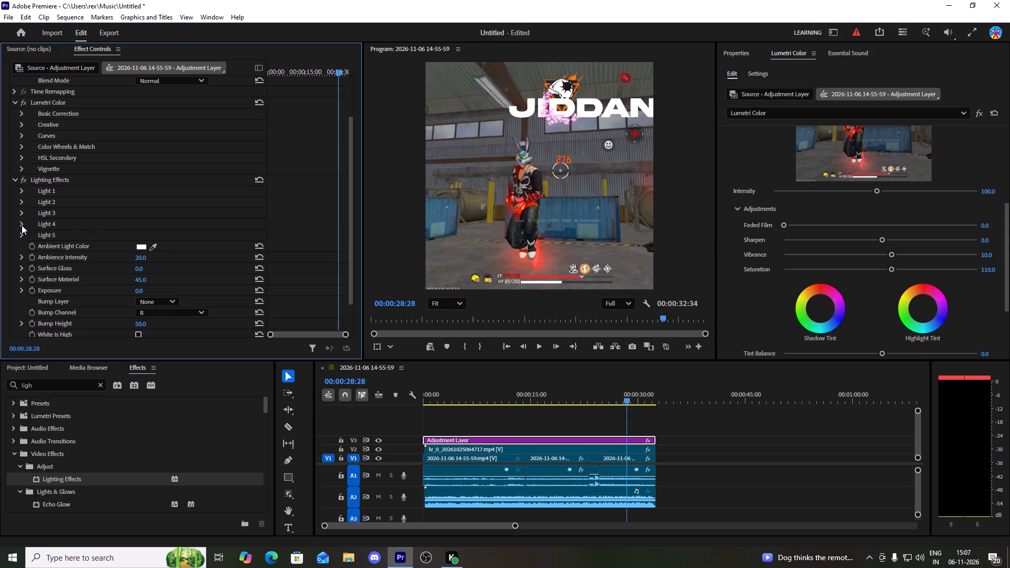
# Compare the Directional and Omni types for Light 4 of the Lighting Effects and set it to Directional.
pyautogui.click(22, 225)
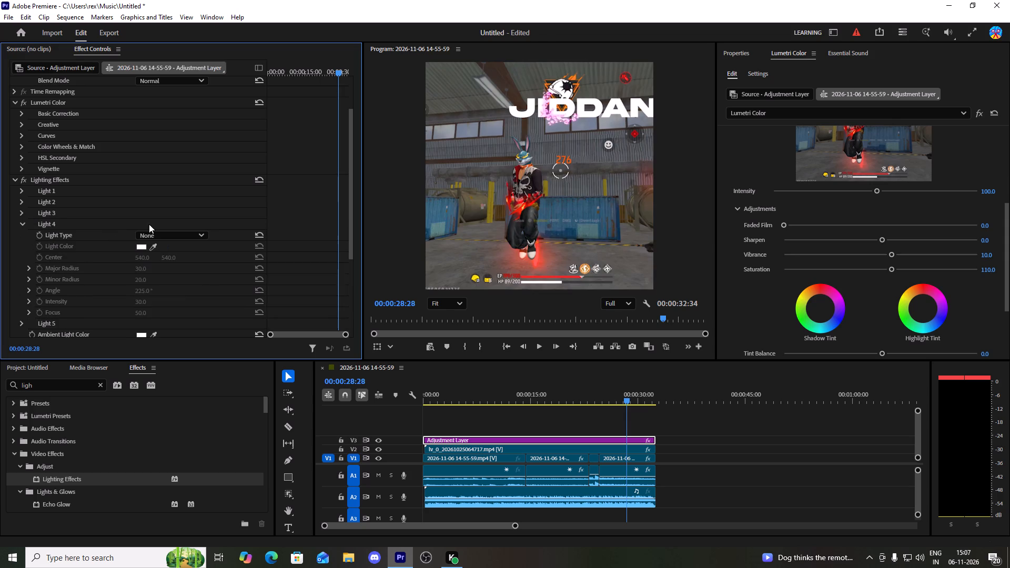
pyautogui.click(153, 232)
pyautogui.click(153, 263)
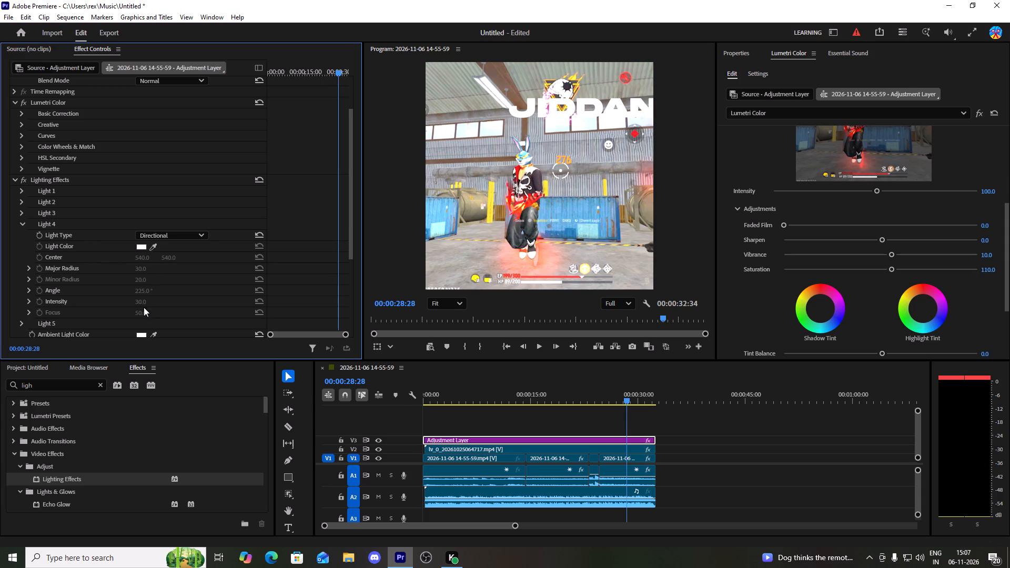
pyautogui.click(178, 236)
pyautogui.click(168, 274)
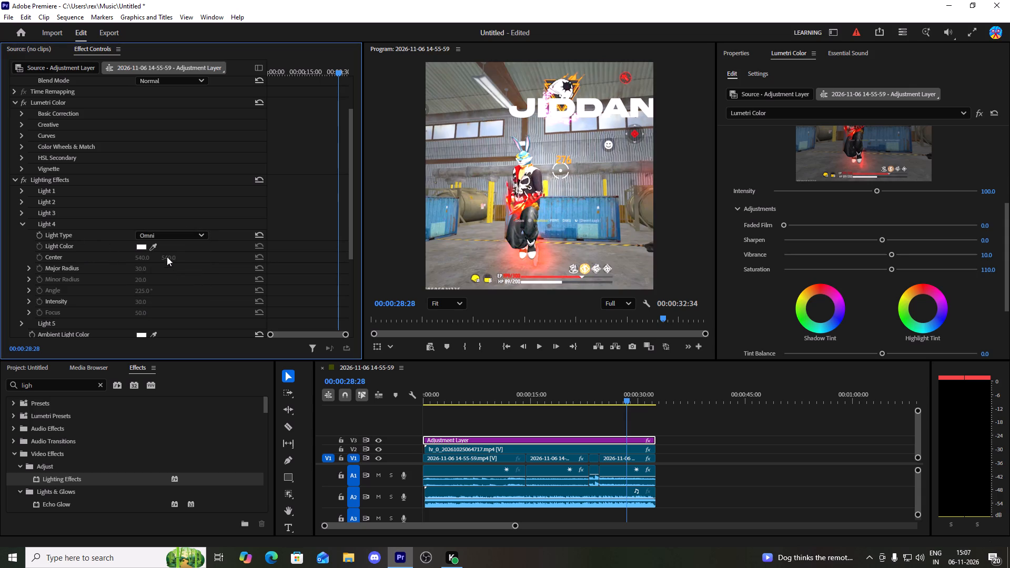
pyautogui.click(168, 237)
pyautogui.click(166, 262)
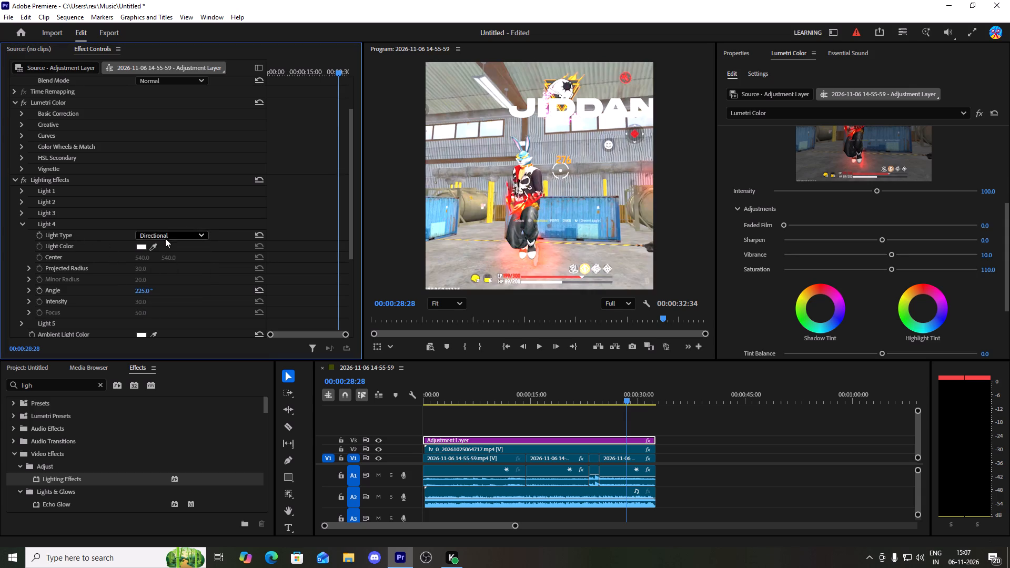
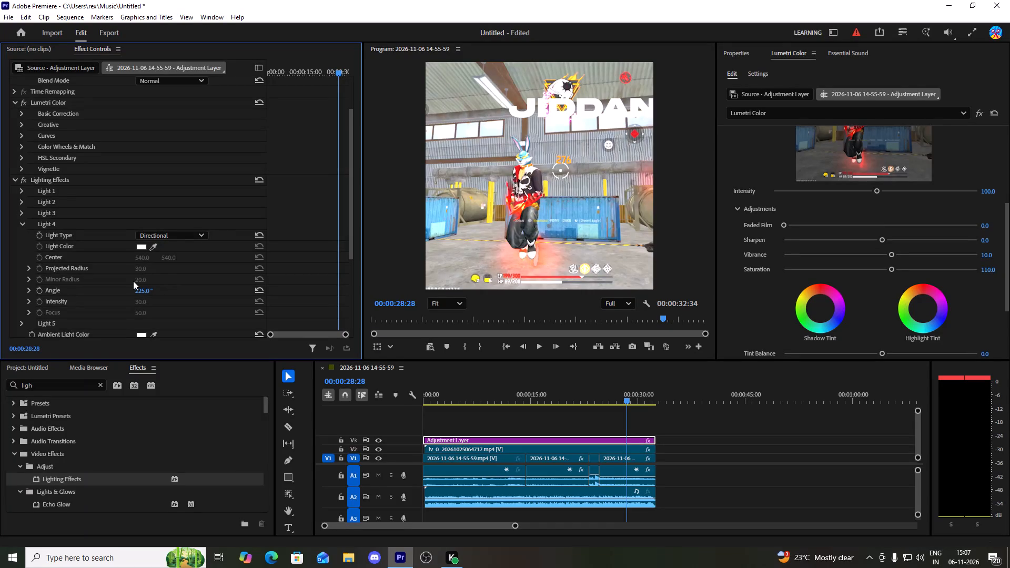
# Set Light 5 of the Lighting Effects to the Directional type with an Intensity of 5.
pyautogui.scroll(-3, 133, 293)
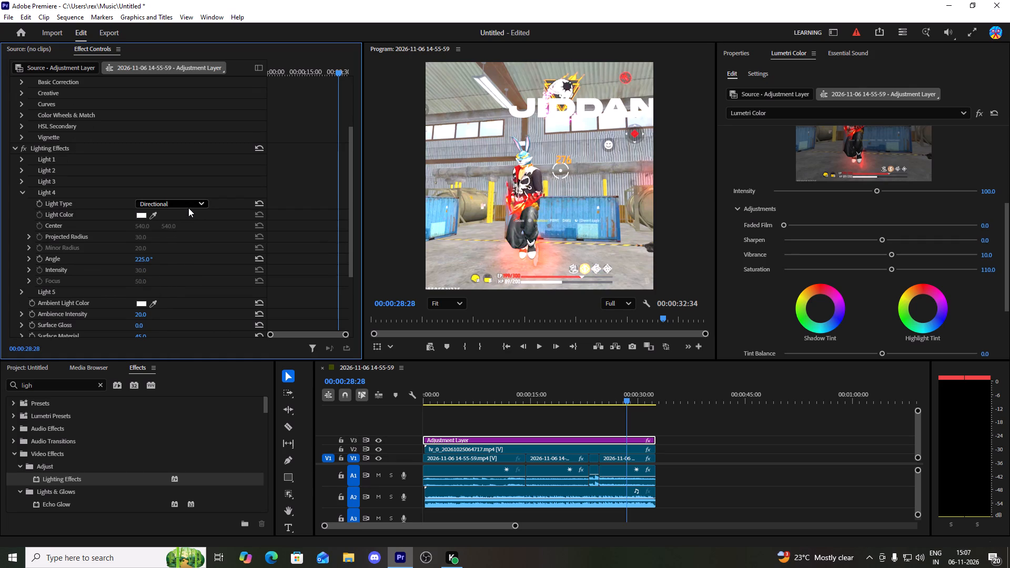
pyautogui.scroll(-1, 184, 255)
pyautogui.scroll(1, 184, 258)
pyautogui.scroll(-1, 182, 266)
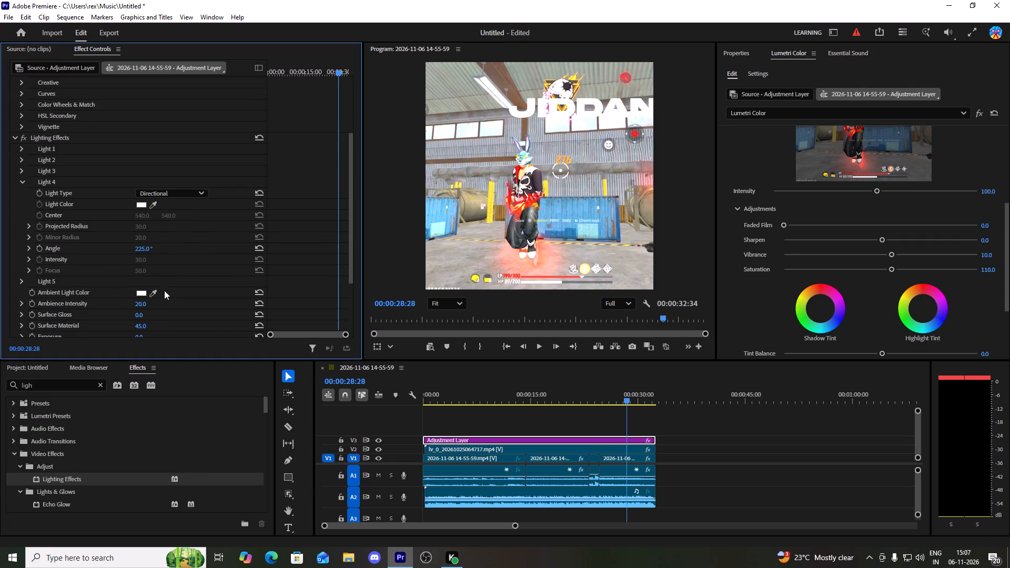
pyautogui.scroll(1, 158, 293)
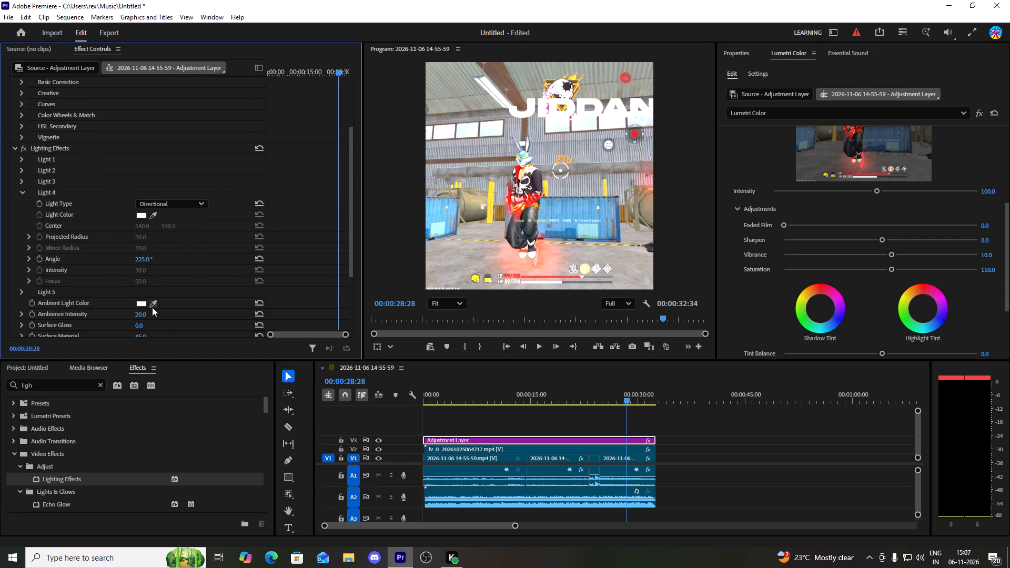
pyautogui.moveTo(350, 203); pyautogui.dragTo(352, 228)
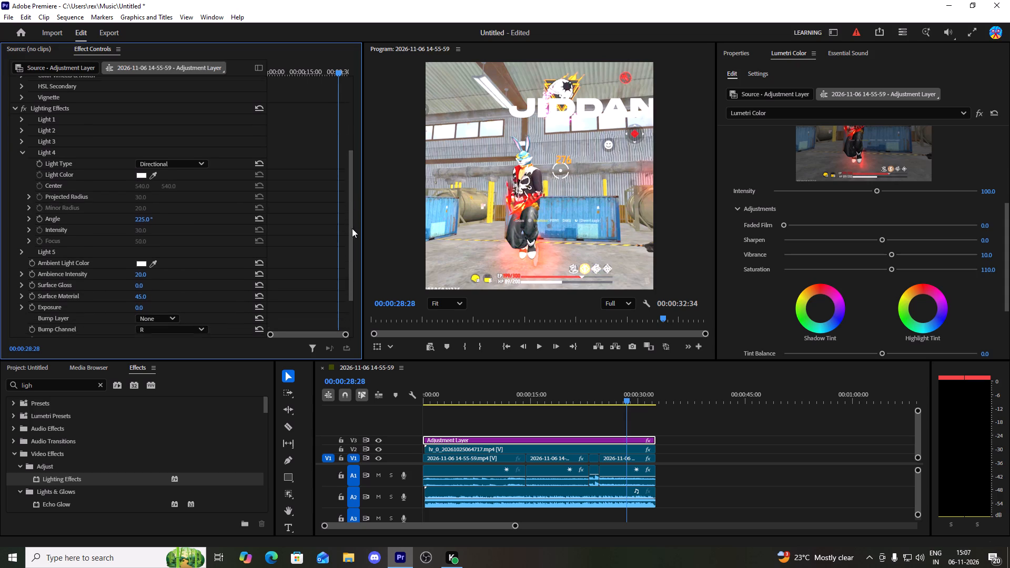
pyautogui.moveTo(352, 228); pyautogui.dragTo(355, 244)
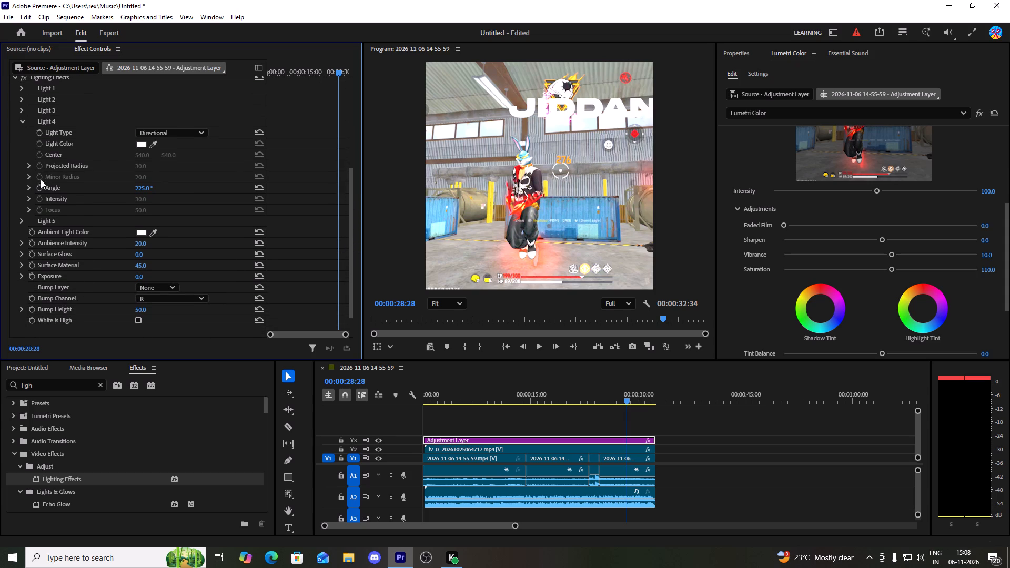
pyautogui.click(22, 121)
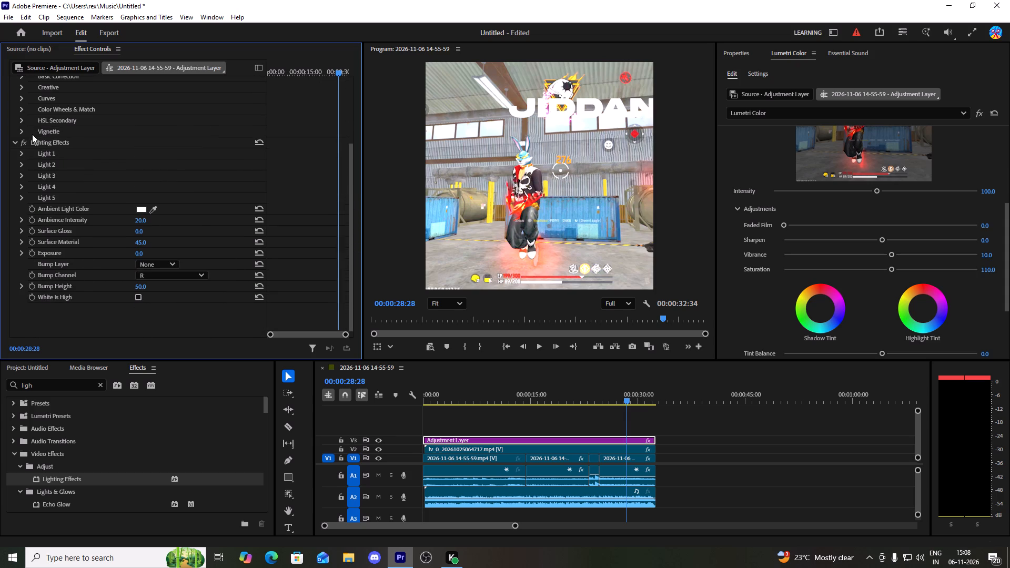
pyautogui.click(24, 197)
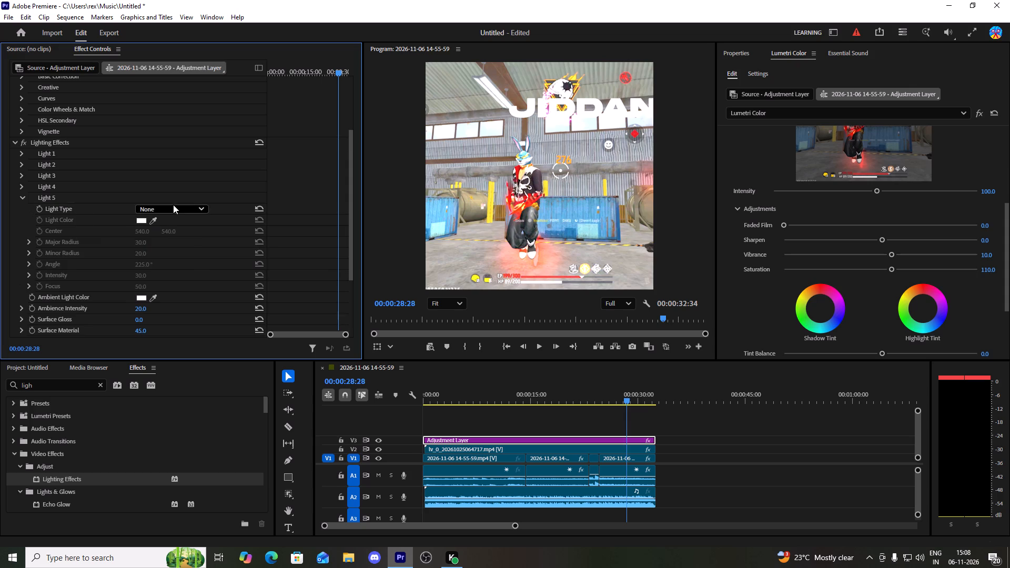
pyautogui.click(174, 208)
pyautogui.click(169, 237)
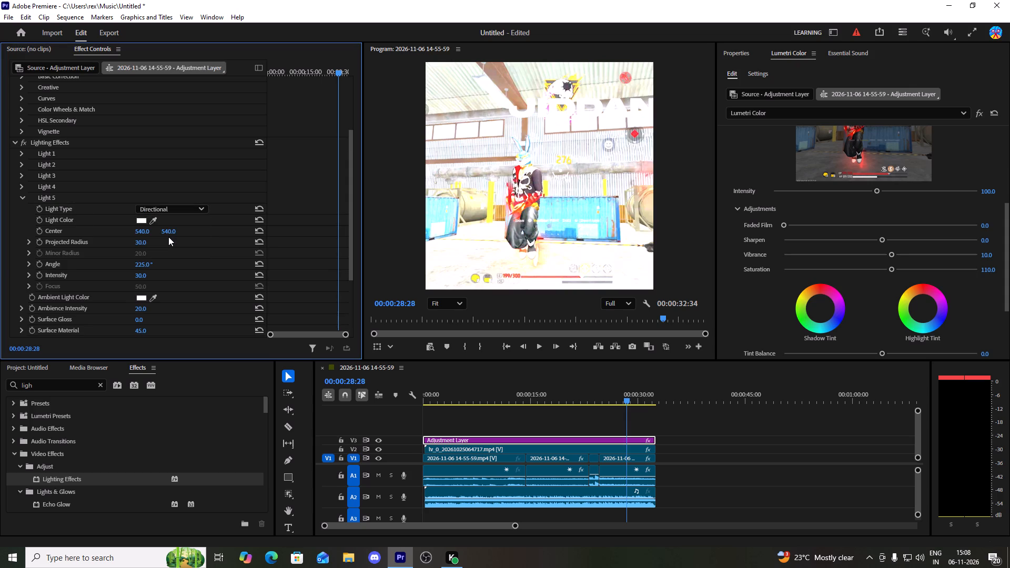
pyautogui.click(141, 279)
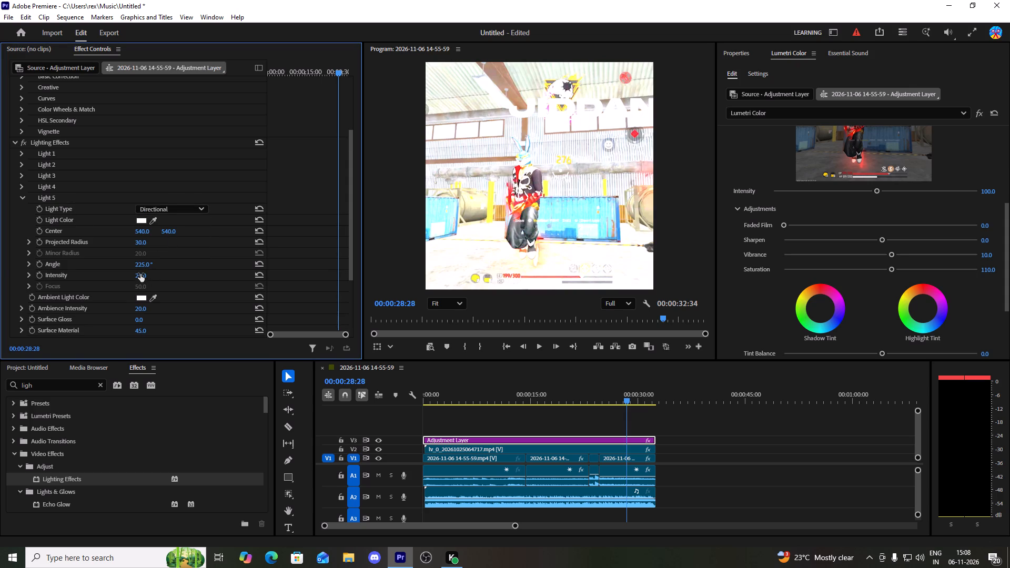
pyautogui.click(140, 274)
pyautogui.press('5')
pyautogui.click(304, 197)
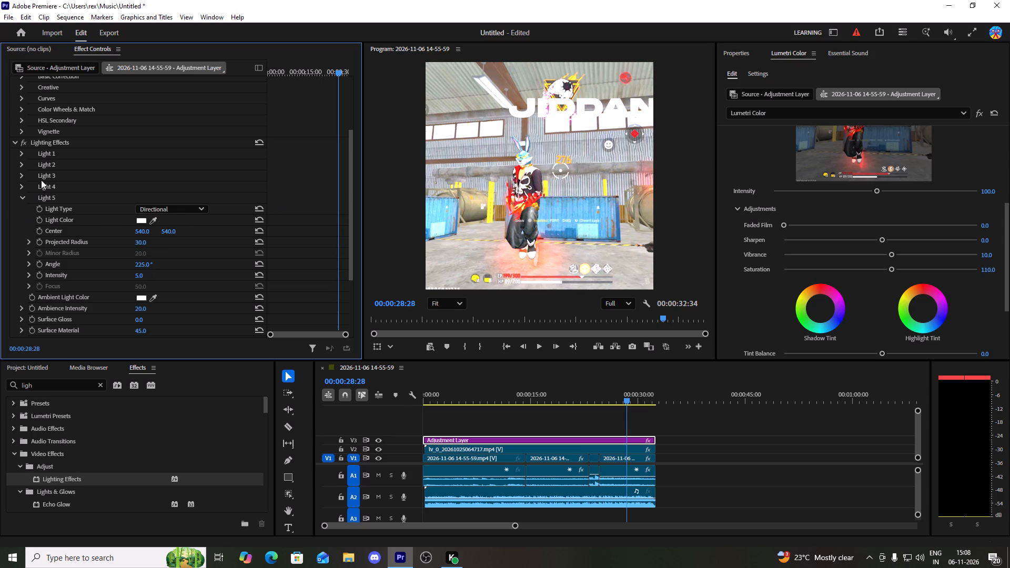
# Try an Intensity of 10 for Light 4 of the Lighting Effects and settle on 5.
pyautogui.click(19, 188)
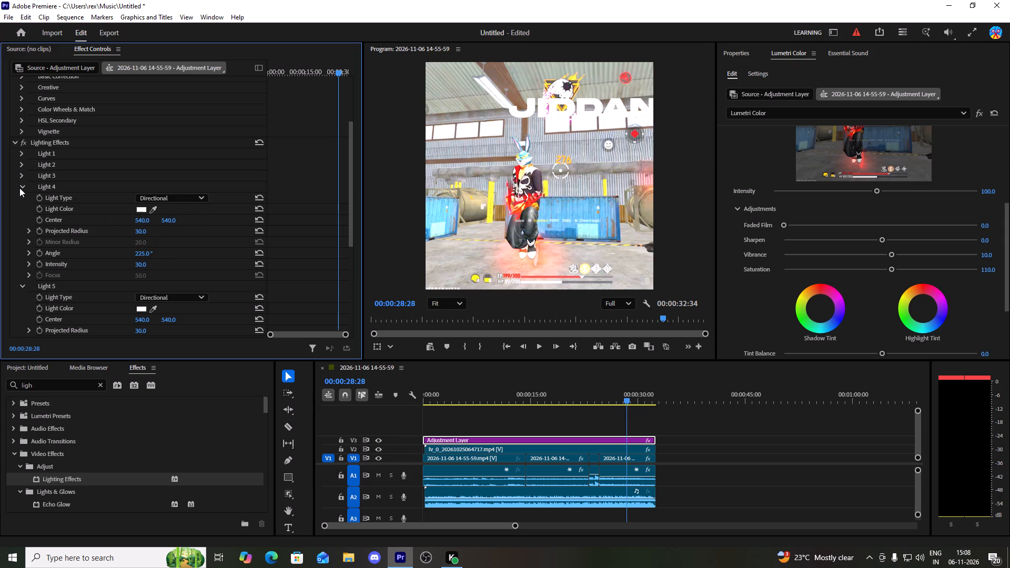
pyautogui.click(18, 286)
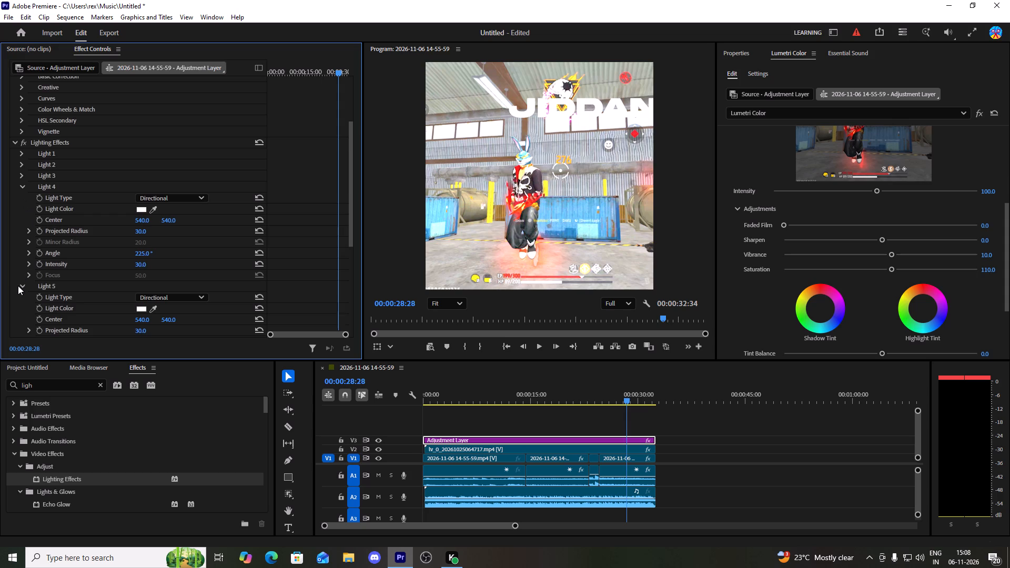
pyautogui.click(22, 285)
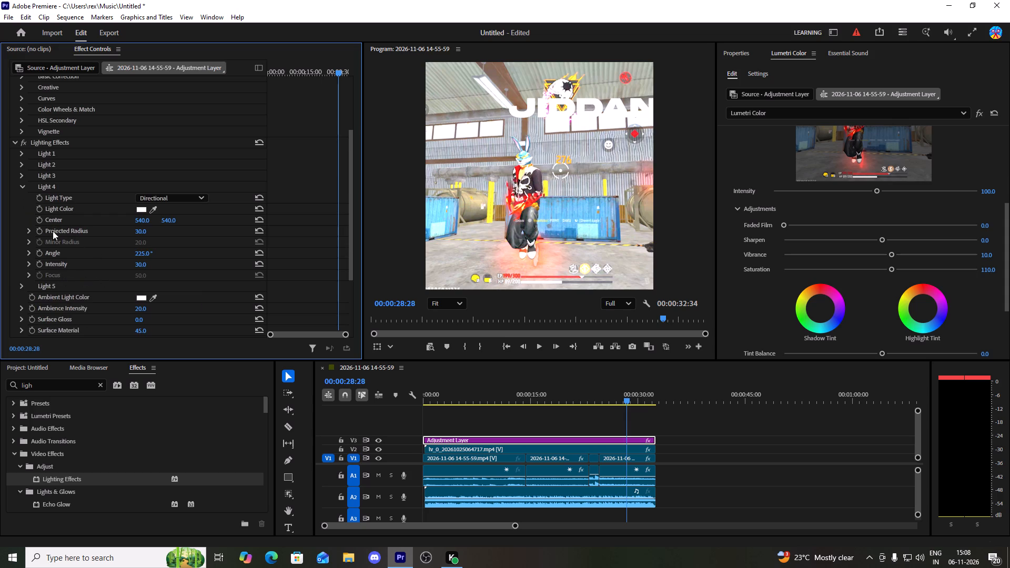
pyautogui.click(144, 263)
pyautogui.write('10')
pyautogui.click(321, 235)
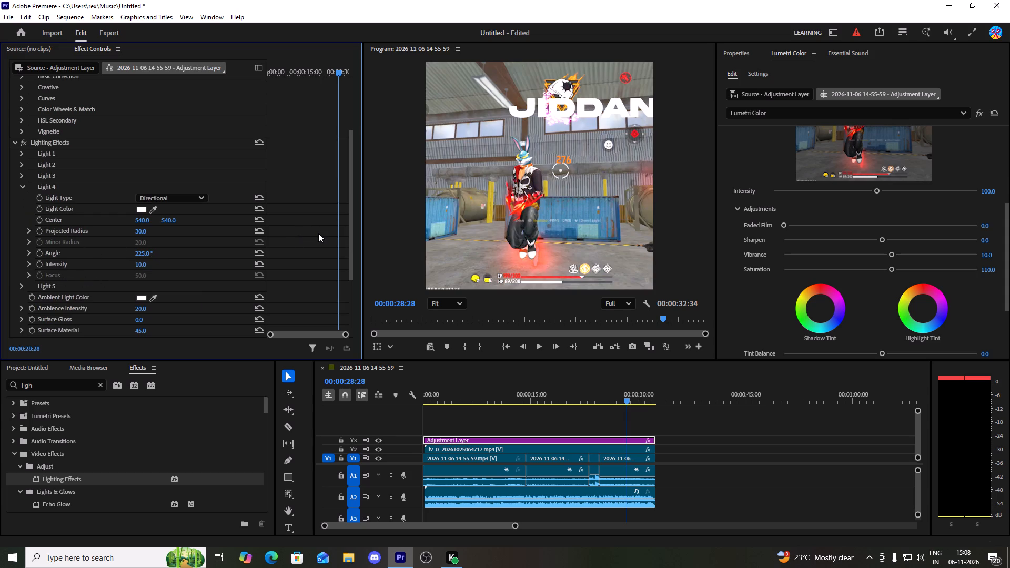
pyautogui.click(141, 263)
pyautogui.press('5')
pyautogui.click(305, 248)
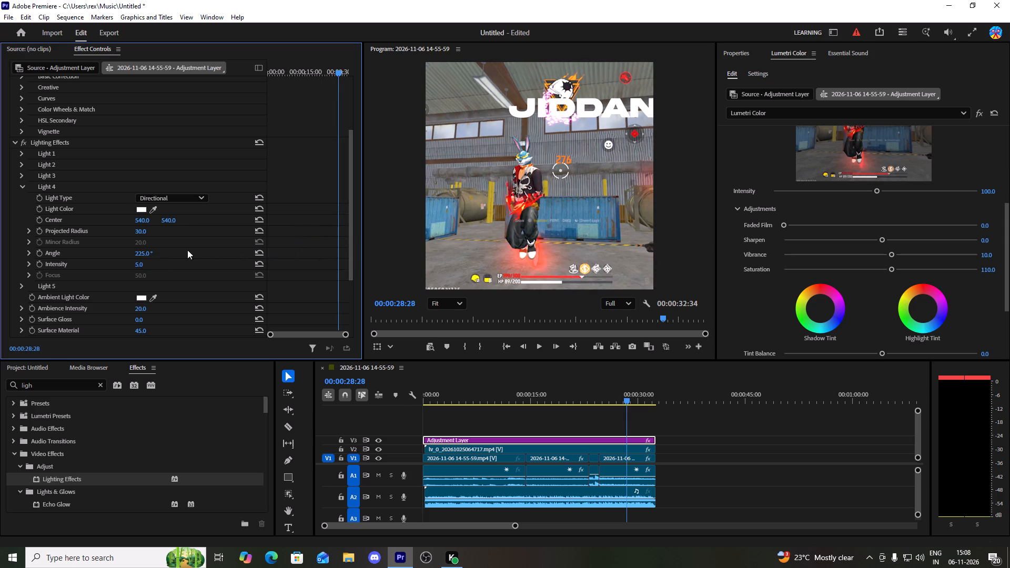
pyautogui.click(21, 188)
# Set the Intensity of Light 5 of the Lighting Effects to 0.
pyautogui.click(18, 177)
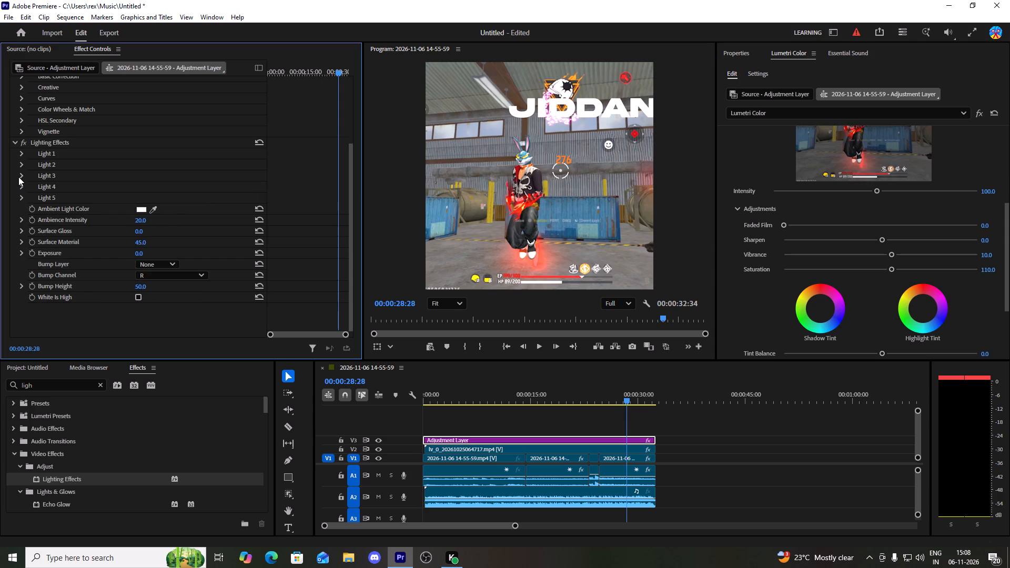
pyautogui.click(20, 174)
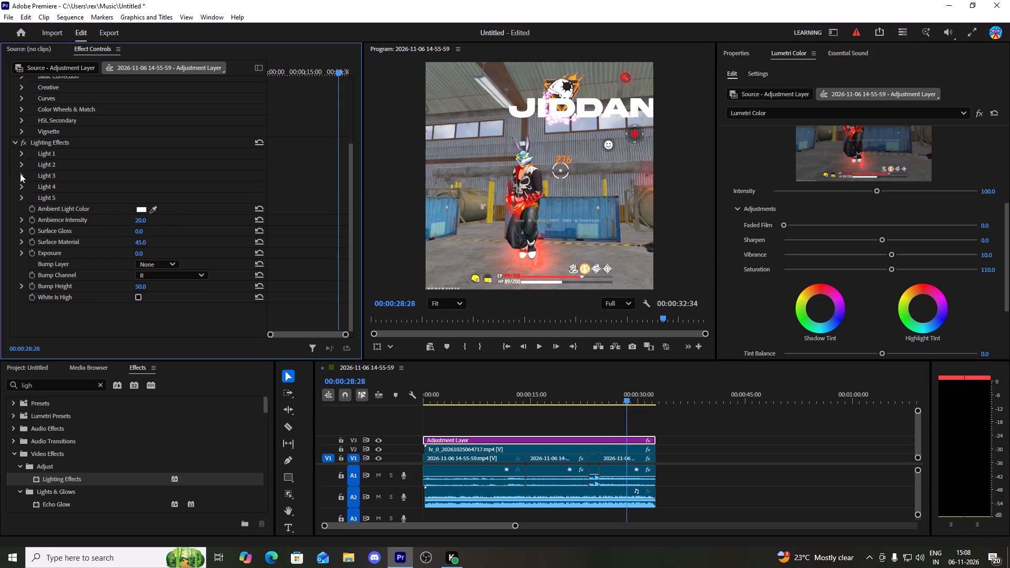
pyautogui.click(20, 174)
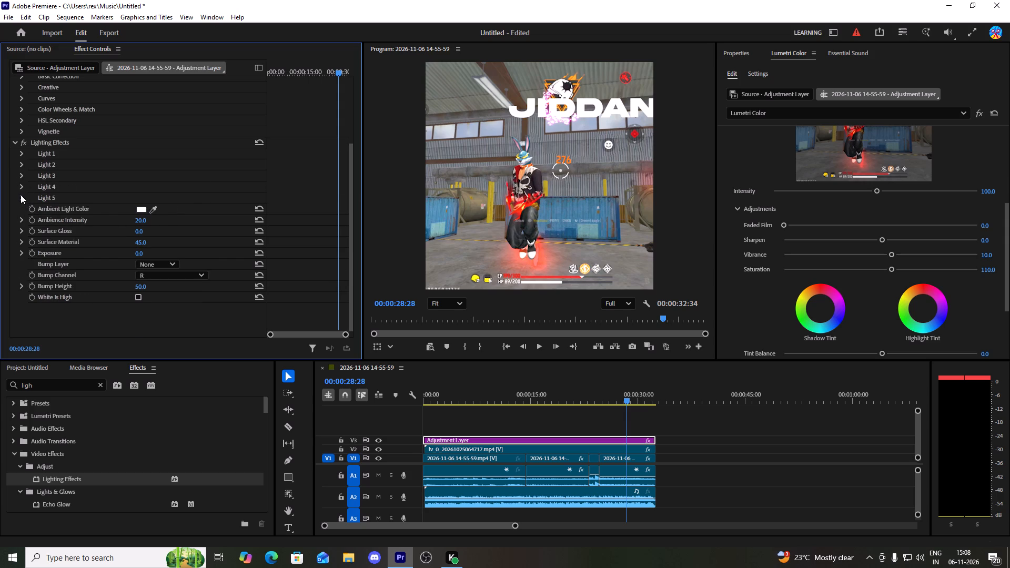
pyautogui.click(21, 195)
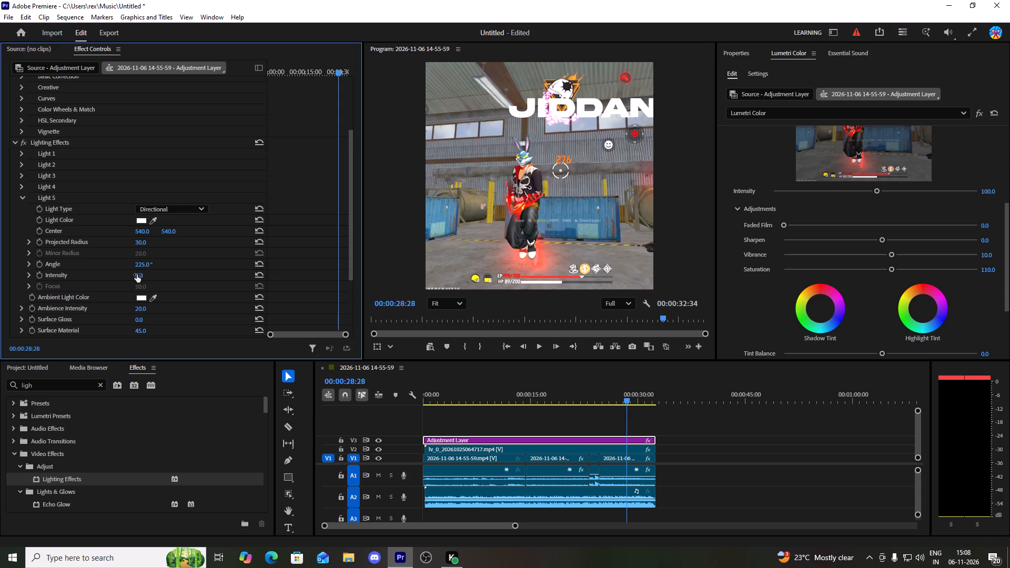
pyautogui.click(145, 279)
pyautogui.press('0')
pyautogui.press('Delete')
pyautogui.click(301, 214)
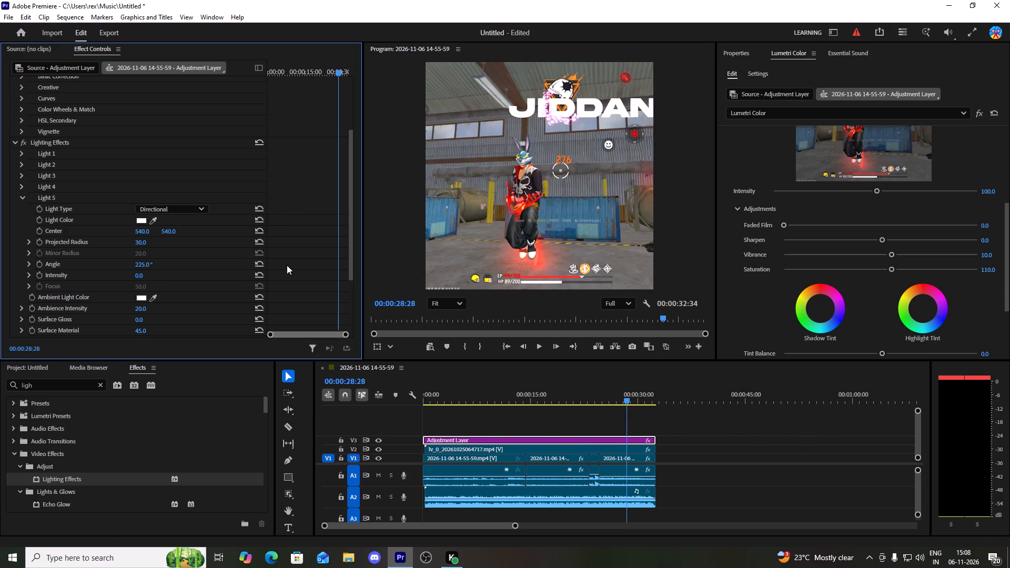
pyautogui.click(19, 199)
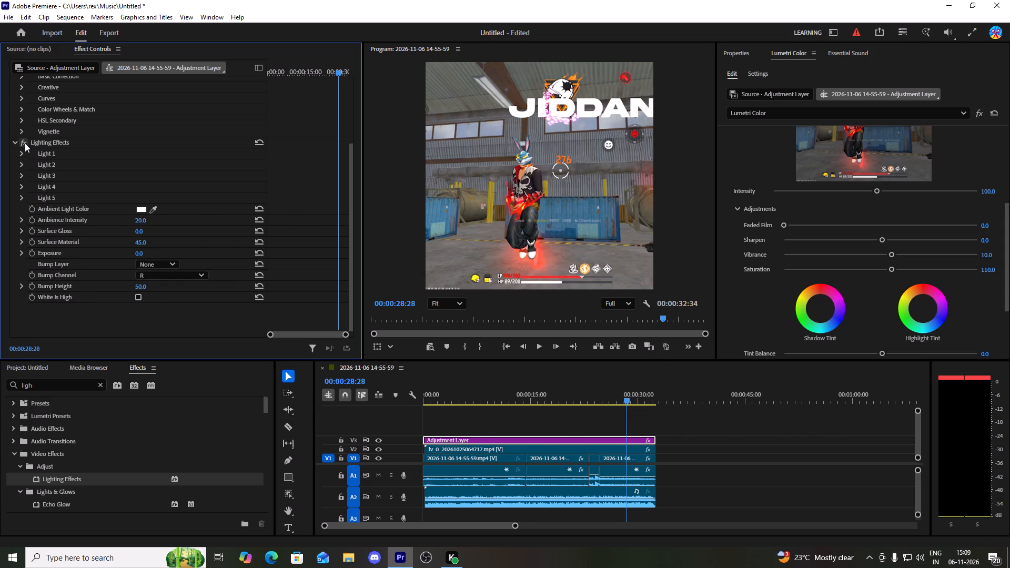
# Compare the frame with the Lighting Effects off and on, and preview a short stretch from 00:00:28:28.
pyautogui.click(24, 143)
pyautogui.click(24, 143)
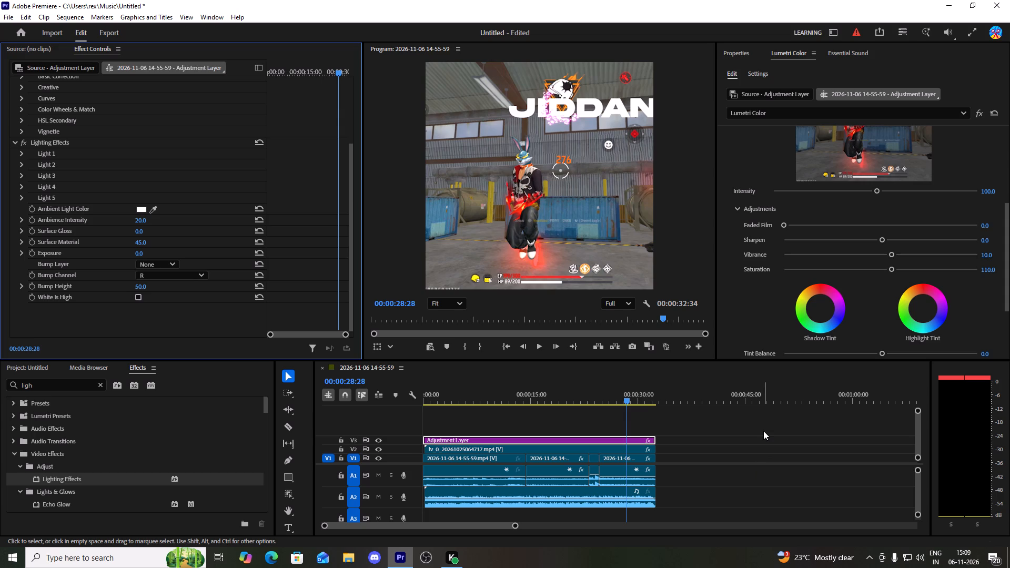
pyautogui.press('space')
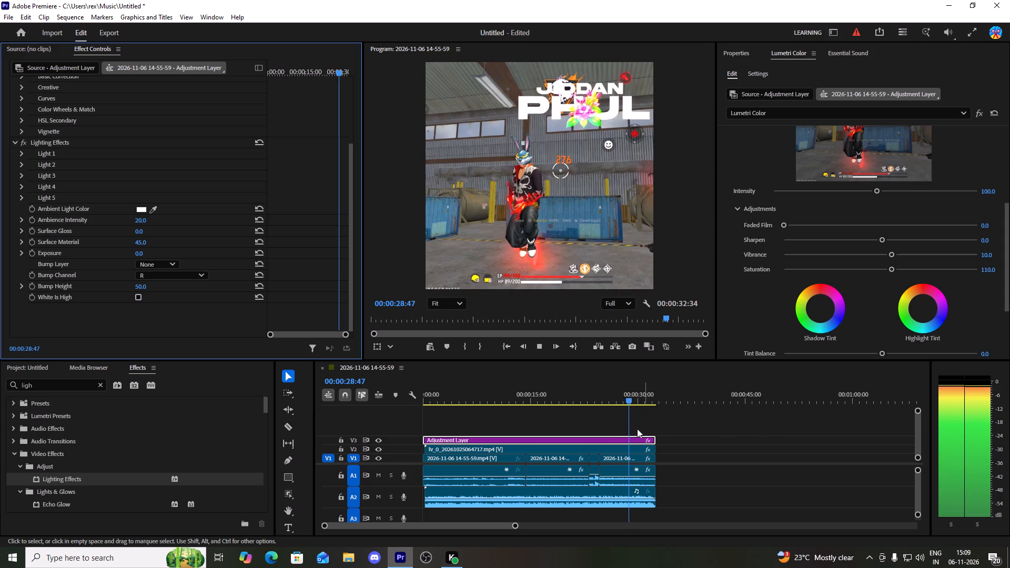
pyautogui.press('space')
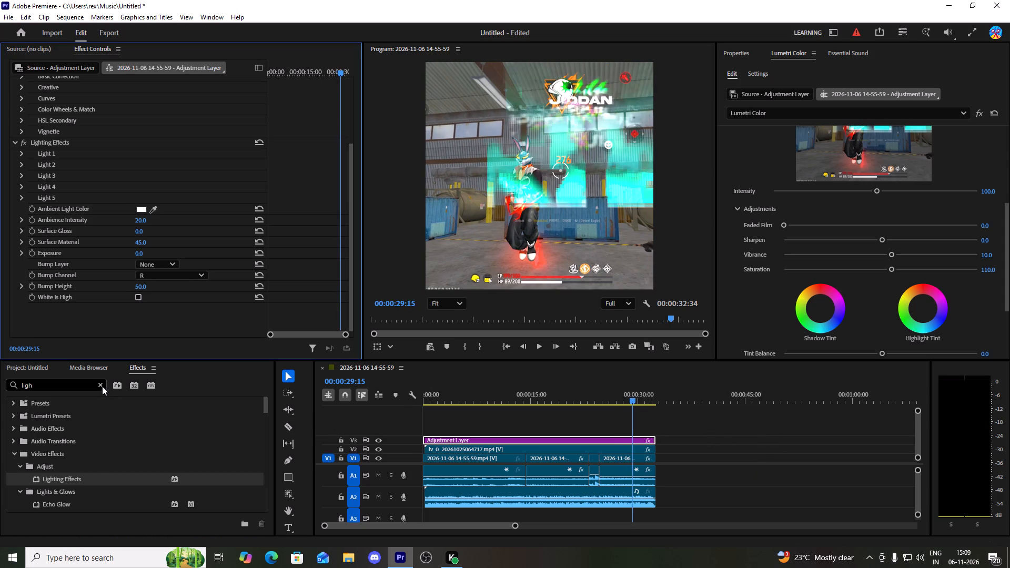
# Search the effects for "s_shar" and apply S_Sharpen to the adjustment layer on V3.
pyautogui.click(100, 384)
pyautogui.click(66, 386)
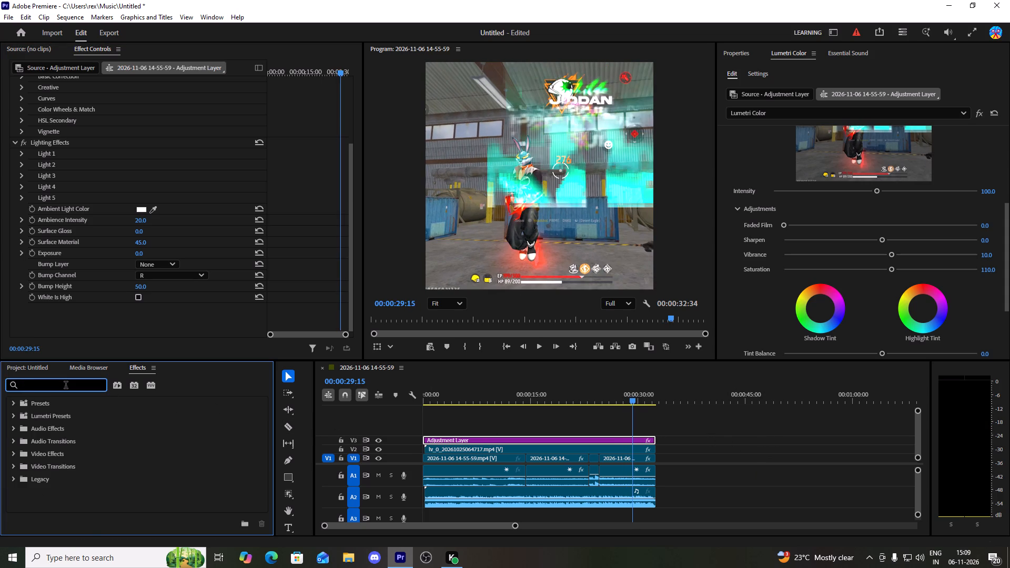
pyautogui.press('s')
pyautogui.hotkey('shift', '_')
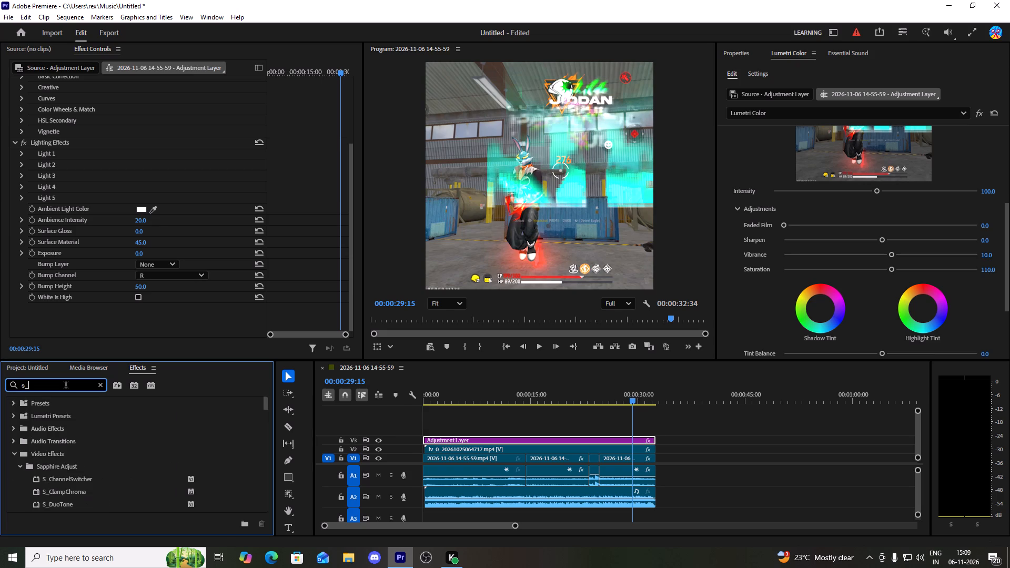
pyautogui.write('sh')
pyautogui.press('a')
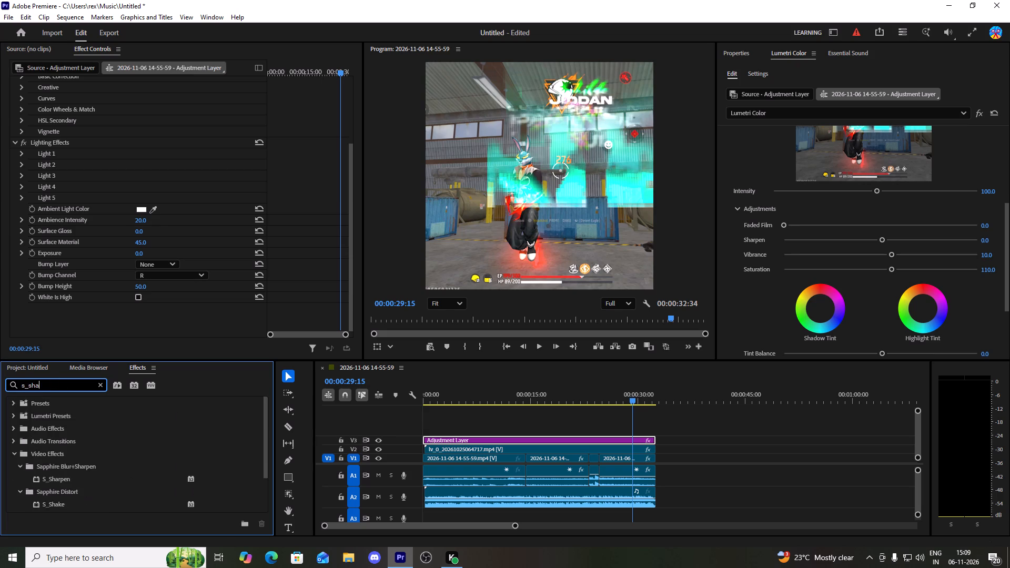
pyautogui.press('r')
pyautogui.moveTo(58, 478); pyautogui.dragTo(433, 447)
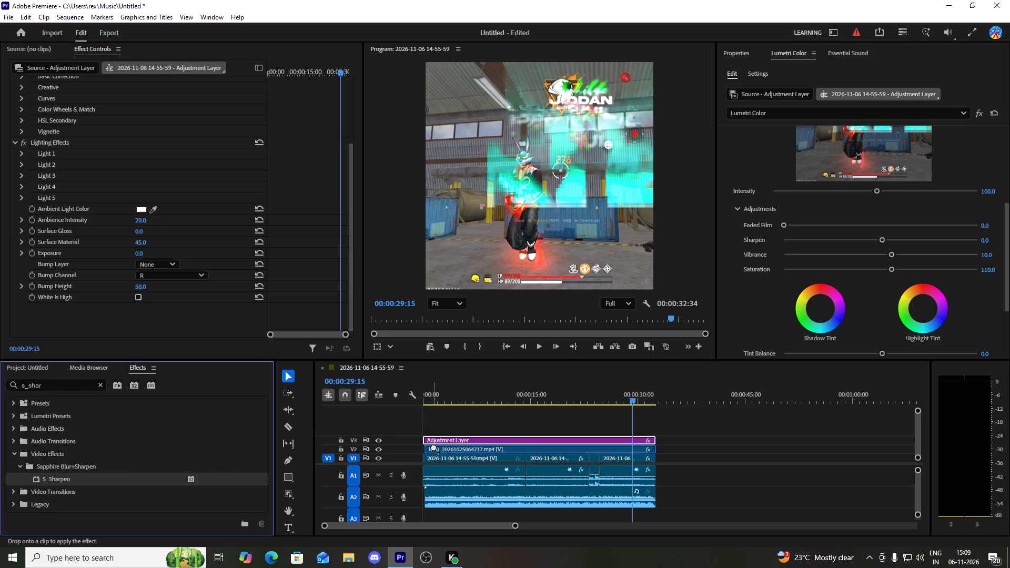
pyautogui.moveTo(433, 447); pyautogui.dragTo(435, 440)
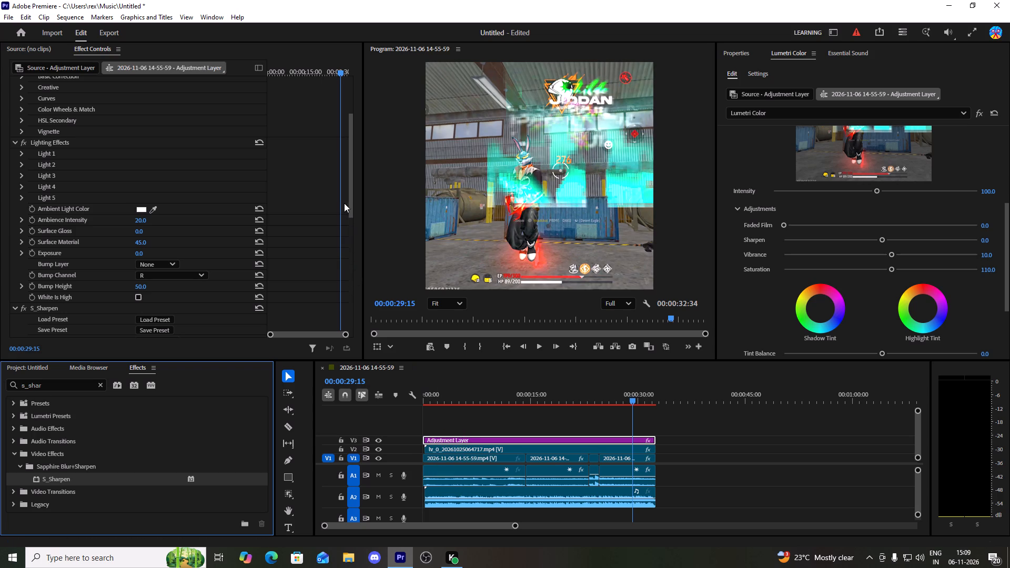
# Set the S_Sharpen Sharpen Amp to 1.5, Edge Threshold to 0.09 and Small Detail Size to 4.3.
pyautogui.moveTo(351, 199); pyautogui.dragTo(357, 260)
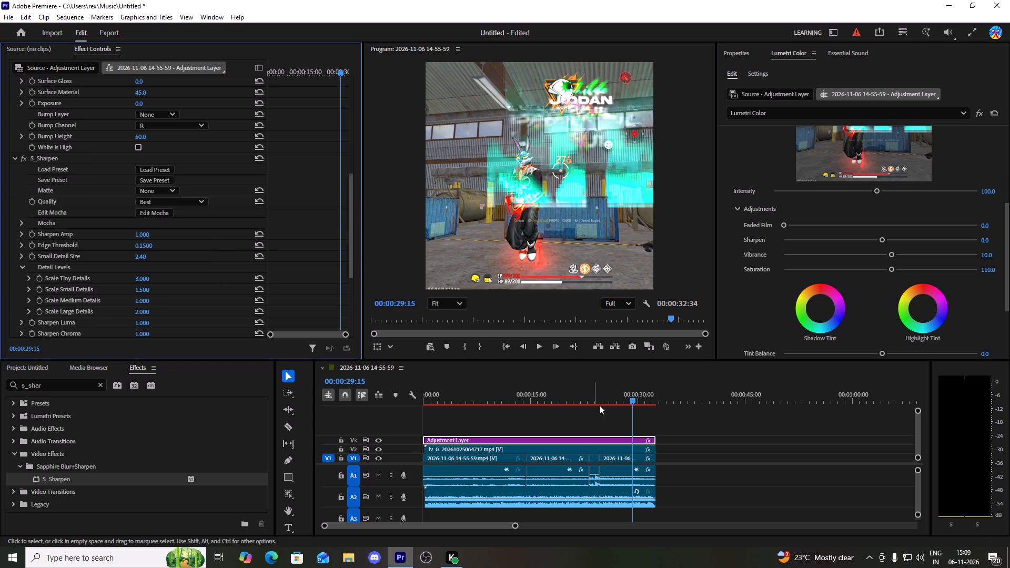
pyautogui.press('space')
pyautogui.press('space')
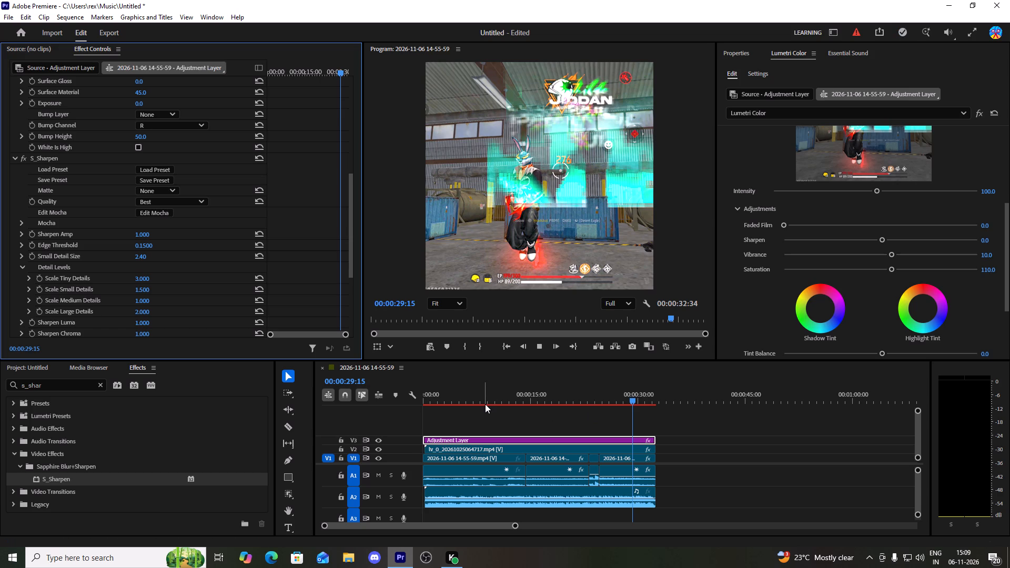
pyautogui.click(145, 232)
pyautogui.write('1.5')
pyautogui.click(140, 244)
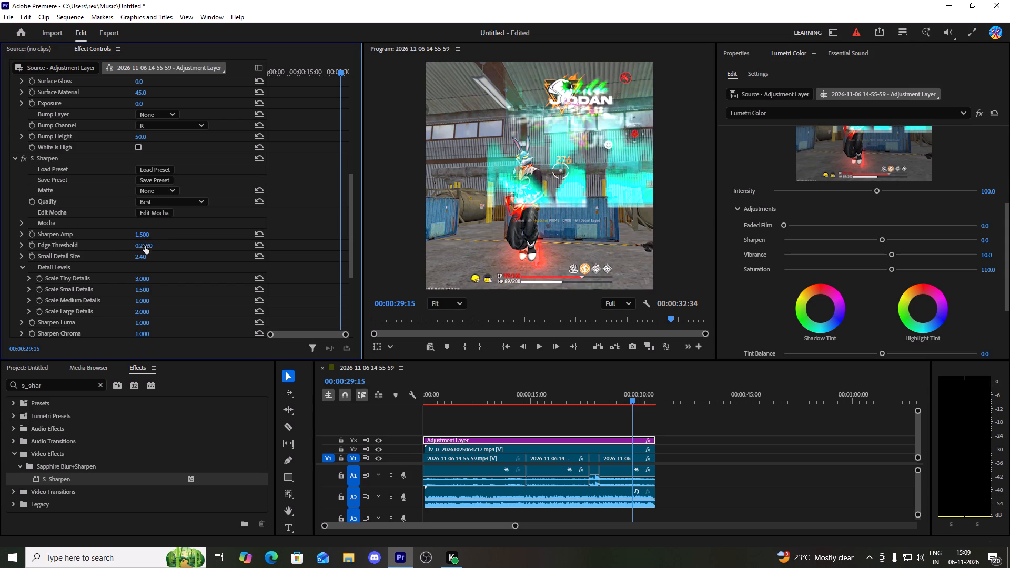
pyautogui.click(145, 245)
pyautogui.write('0.0')
pyautogui.press('9')
pyautogui.write('00')
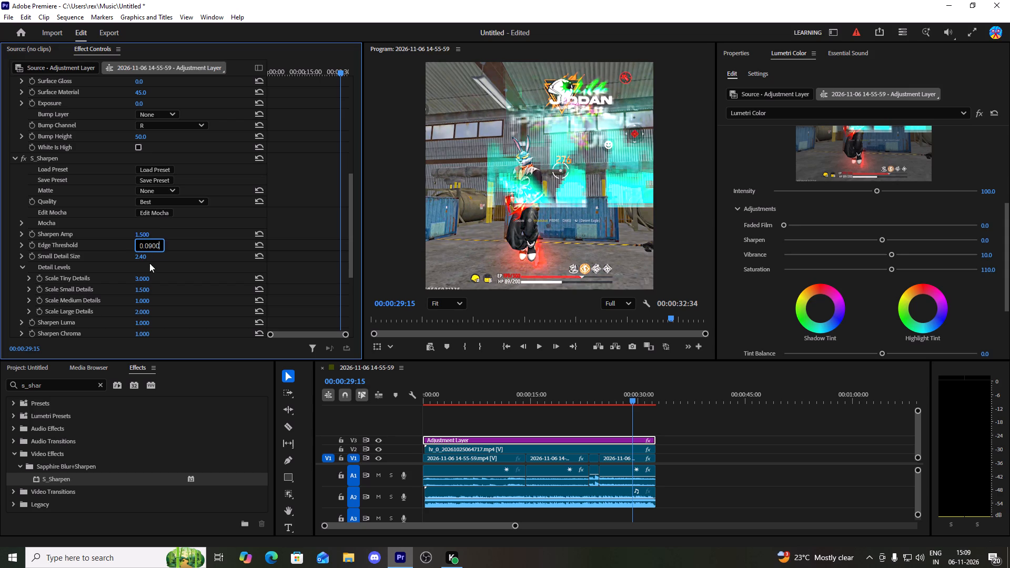
pyautogui.click(145, 257)
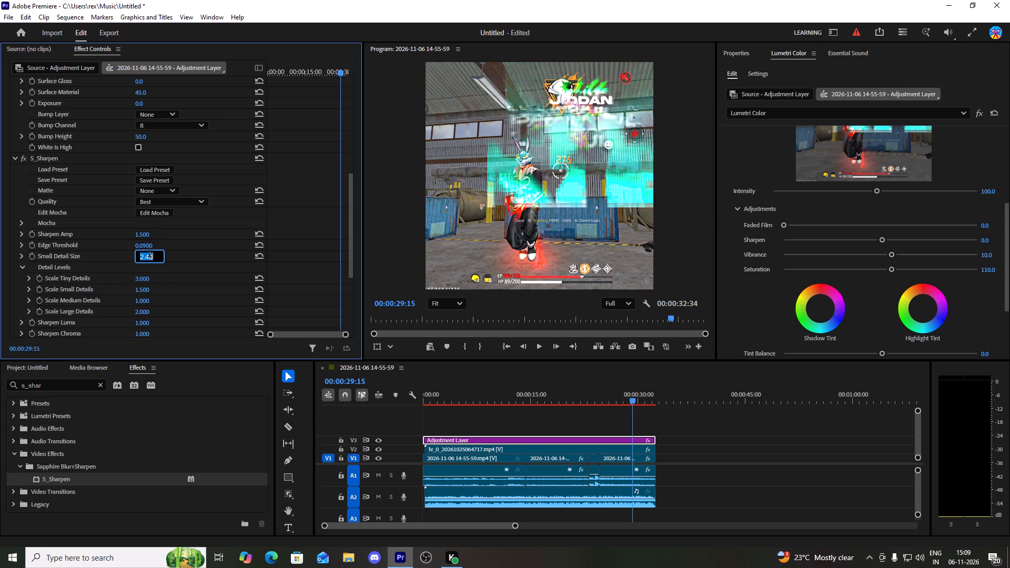
pyautogui.write('4.3')
# Set the S_Sharpen detail levels to 2.5 for tiny, 1.4 for small, 2.3 for medium and 2.1 for large details.
pyautogui.click(145, 279)
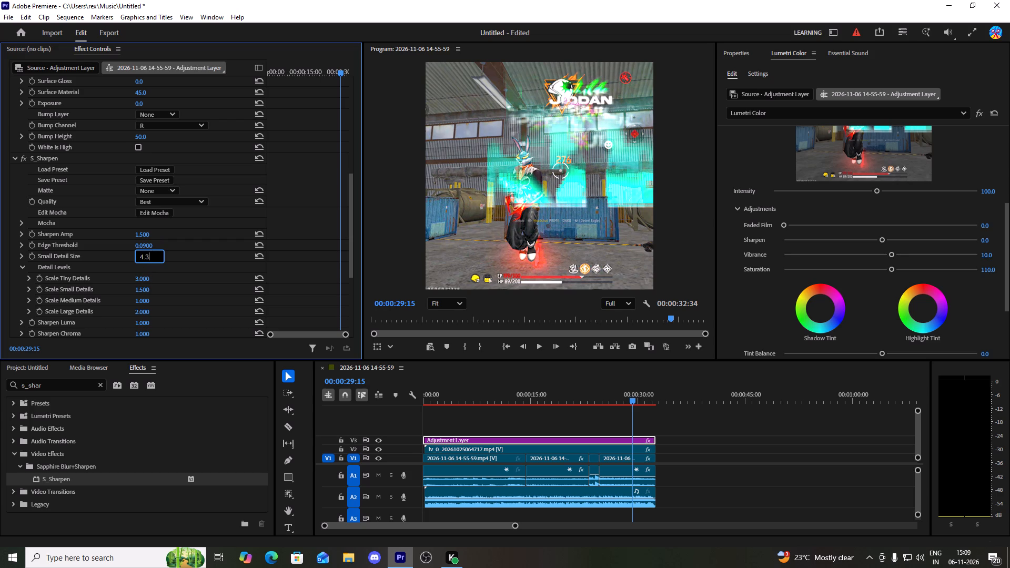
pyautogui.write('2.5')
pyautogui.click(145, 289)
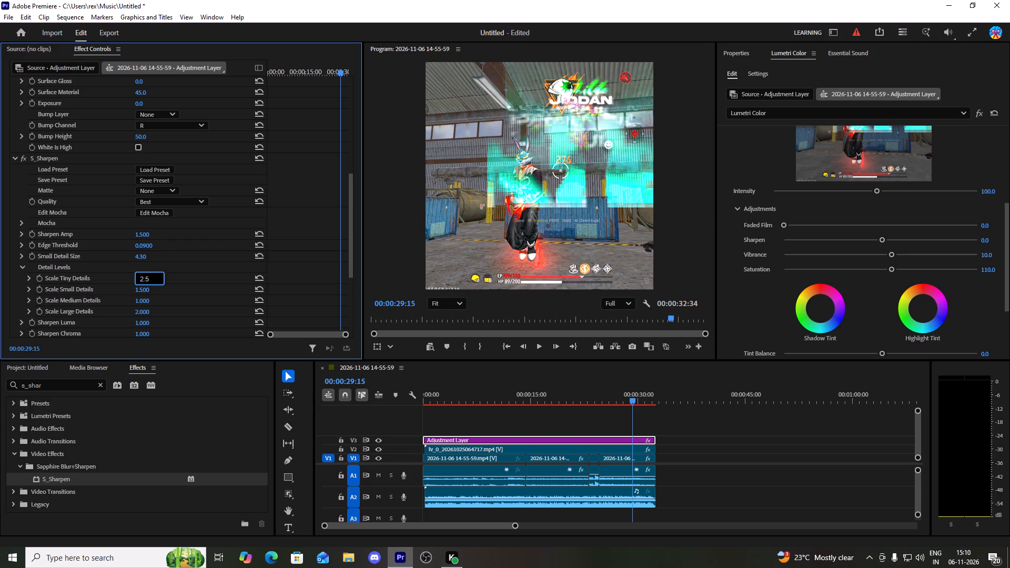
pyautogui.write('1.4')
pyautogui.click(143, 301)
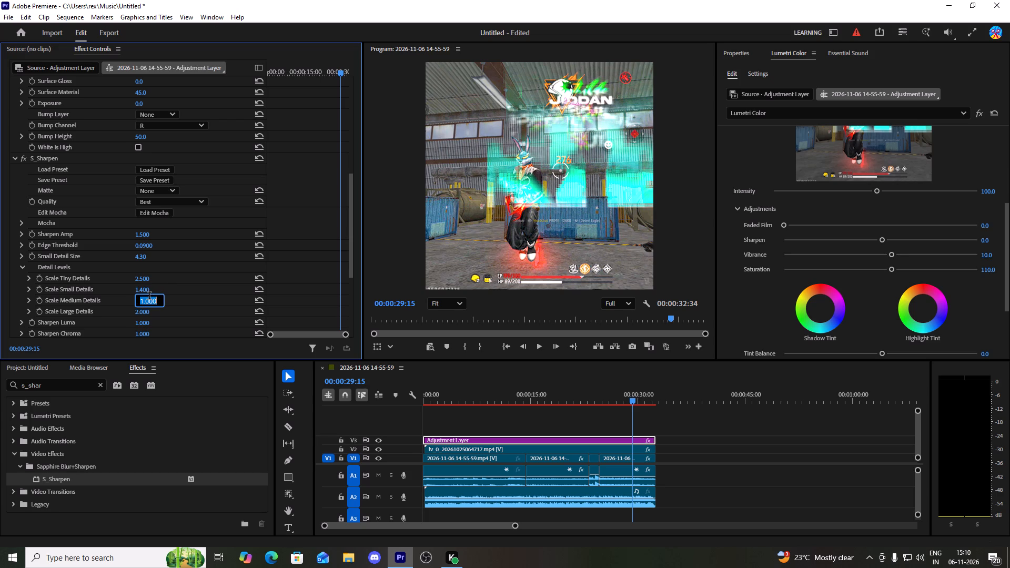
pyautogui.write('2.')
pyautogui.press('3')
pyautogui.click(142, 312)
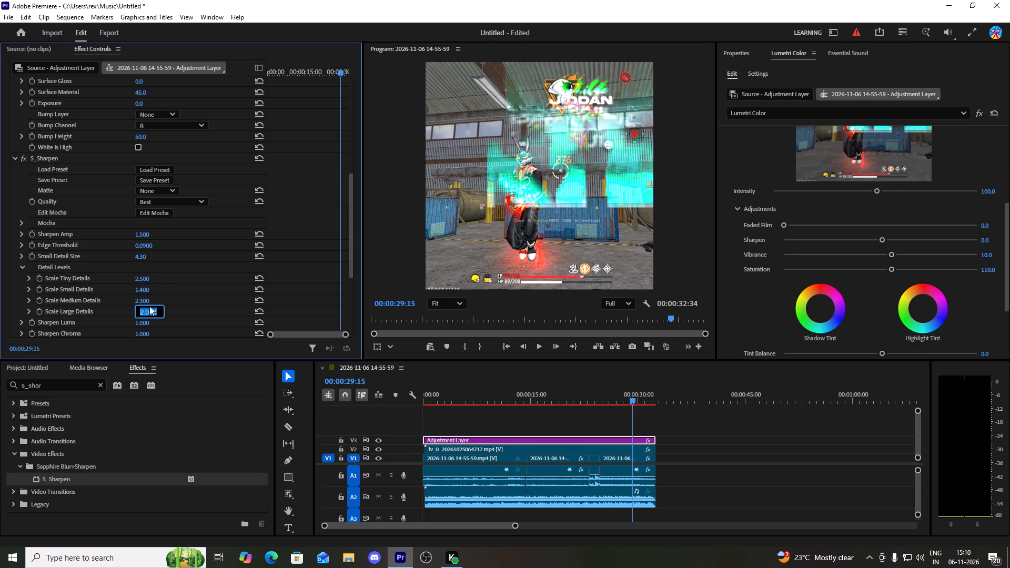
pyautogui.press('2')
pyautogui.press('.')
pyautogui.press('1')
pyautogui.click(473, 367)
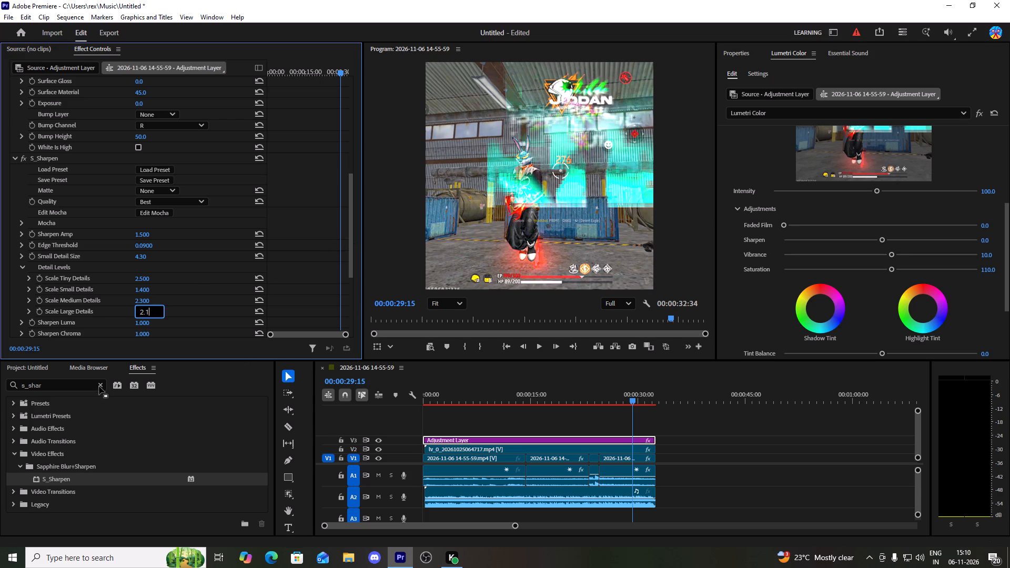
# Search the effects for "rsm" and apply RSMB to the adjustment layer on V3.
pyautogui.click(97, 383)
pyautogui.click(78, 386)
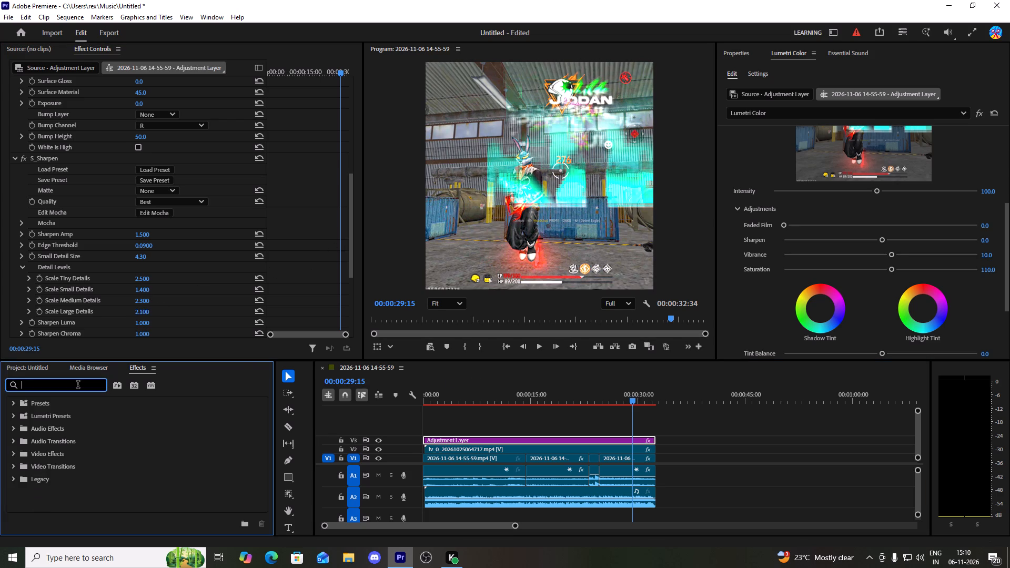
pyautogui.write('rs')
pyautogui.press('m')
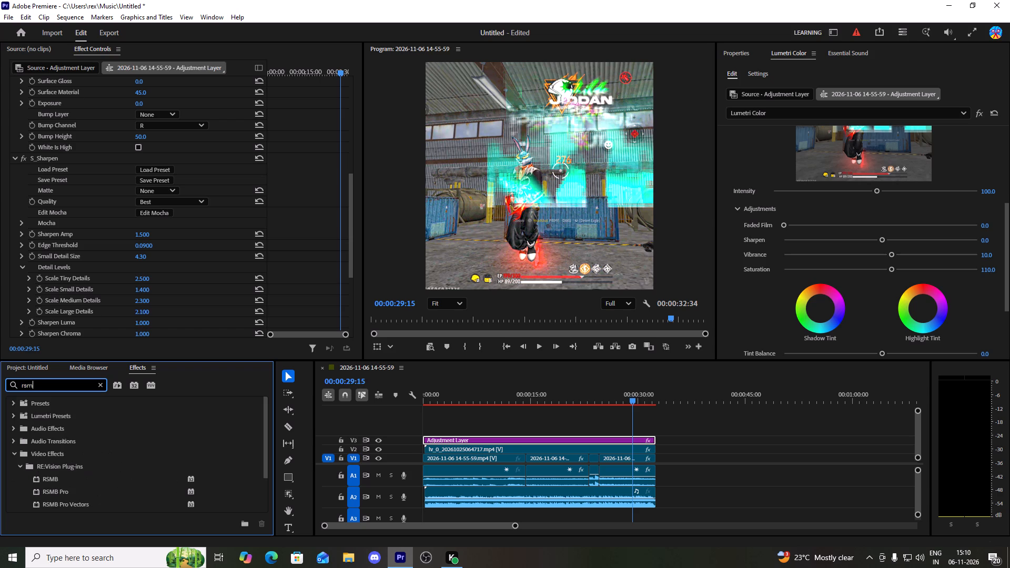
pyautogui.press('v')
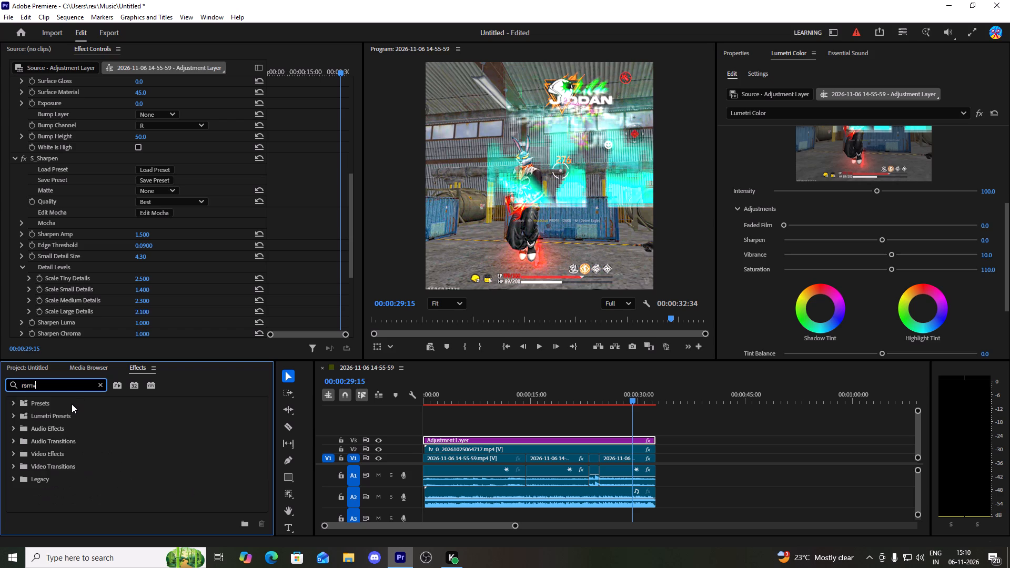
pyautogui.press('BackSpace')
pyautogui.moveTo(54, 483); pyautogui.dragTo(409, 452)
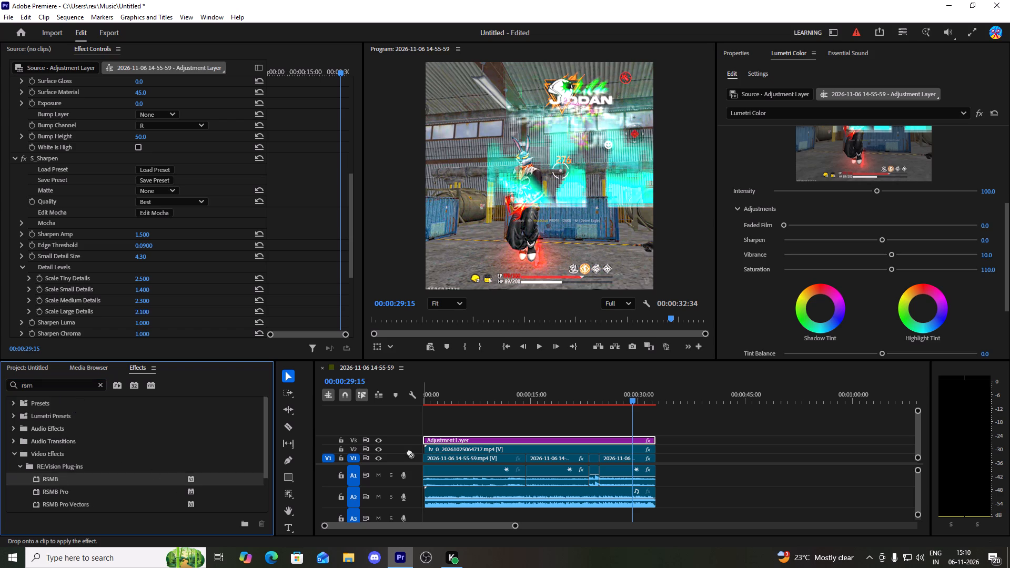
pyautogui.moveTo(409, 452); pyautogui.dragTo(434, 439)
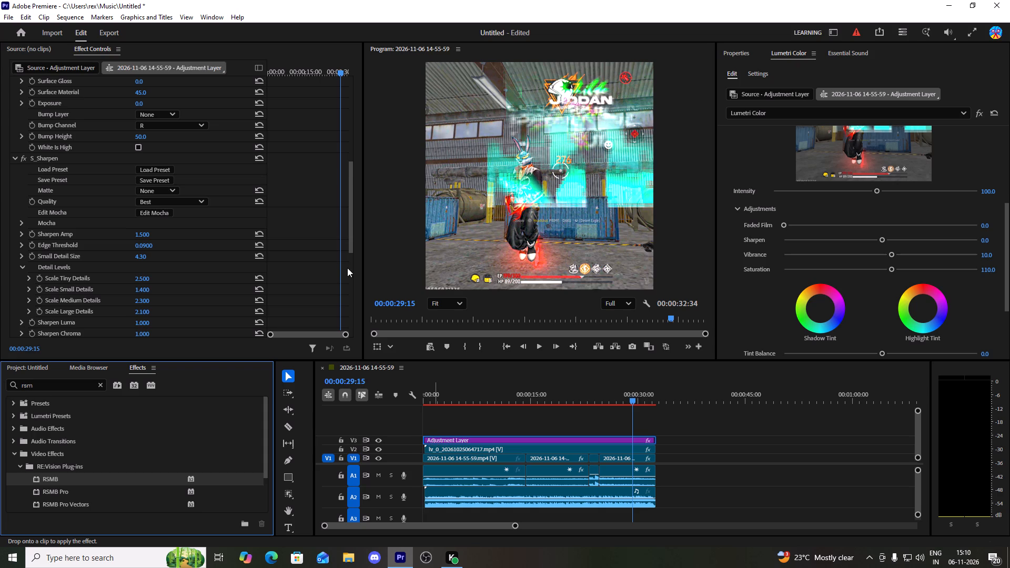
# Set the RSMB Blur Amount to 1.5 and Motion Sensitivity to 60.
pyautogui.moveTo(349, 240); pyautogui.dragTo(359, 322)
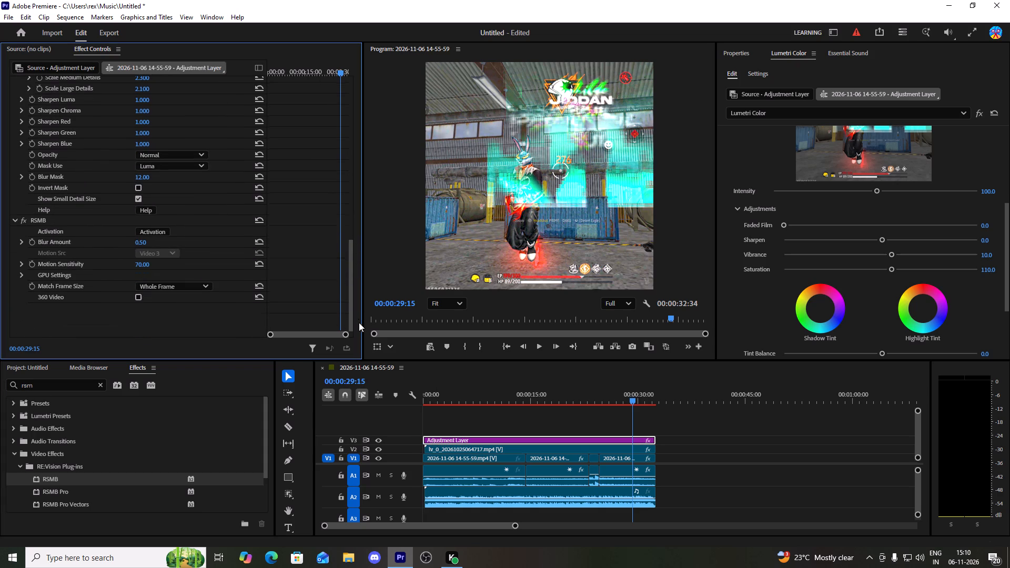
pyautogui.moveTo(359, 322); pyautogui.dragTo(359, 322)
pyautogui.click(135, 240)
pyautogui.write('1.5')
pyautogui.click(151, 261)
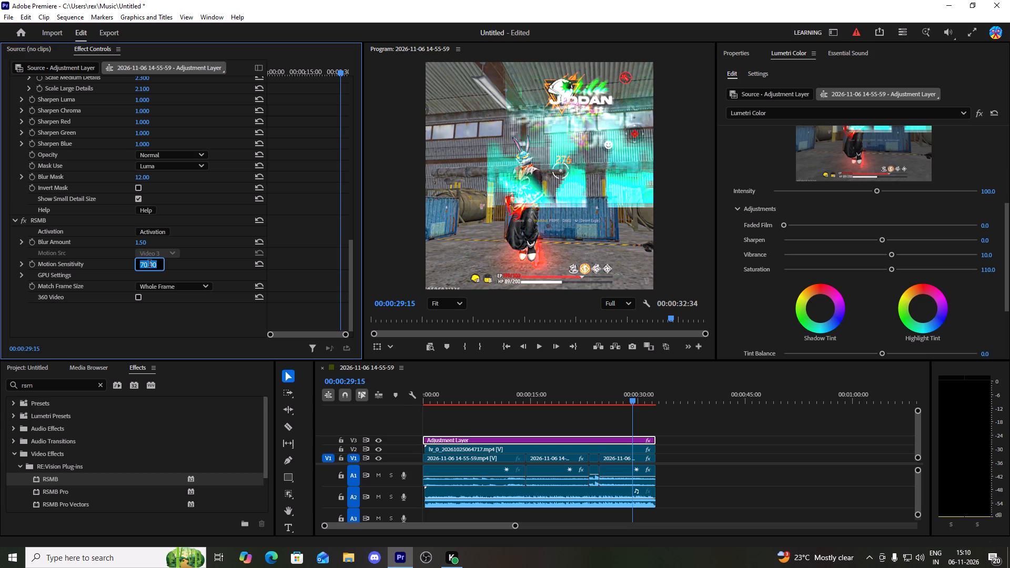
pyautogui.write('60')
pyautogui.press('Return')
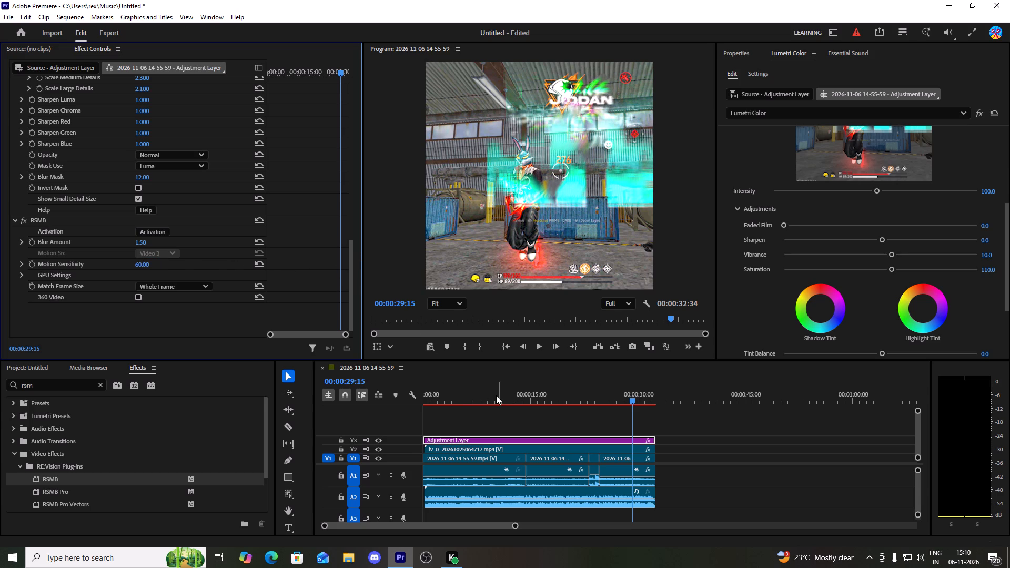
# Save the project and start rendering the sequence preview.
pyautogui.hotkey('ctrl', 's')
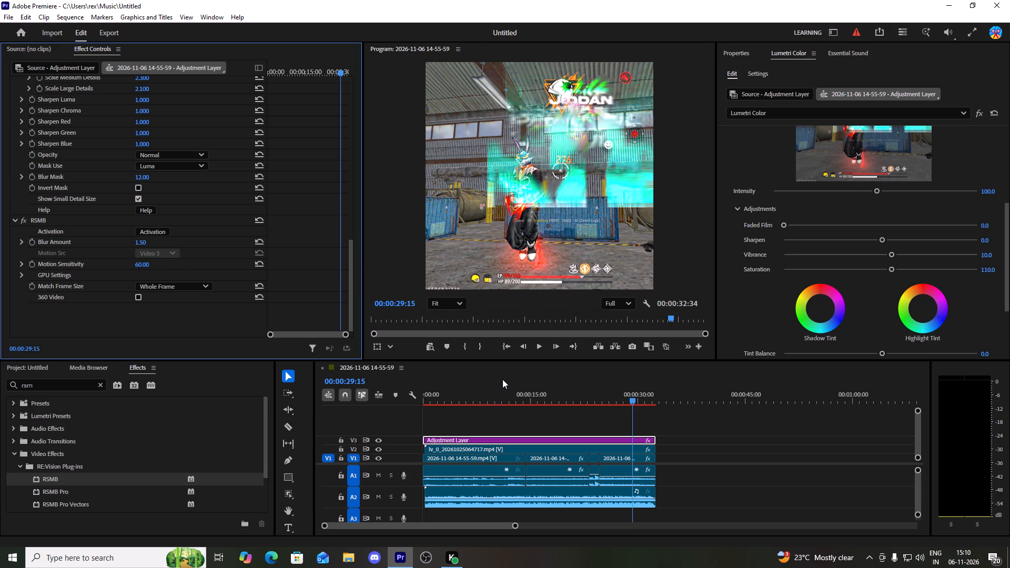
pyautogui.press('Return')
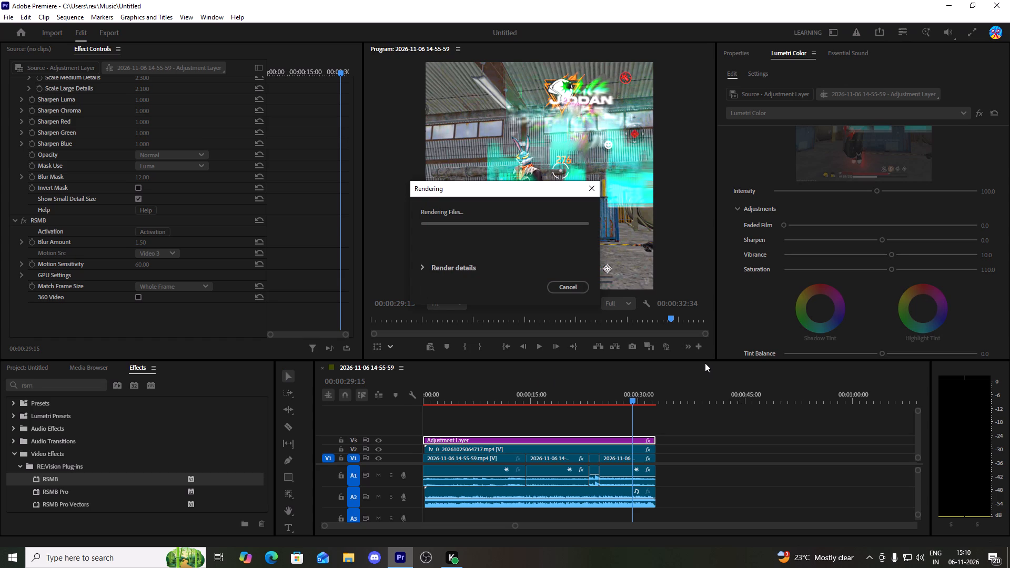